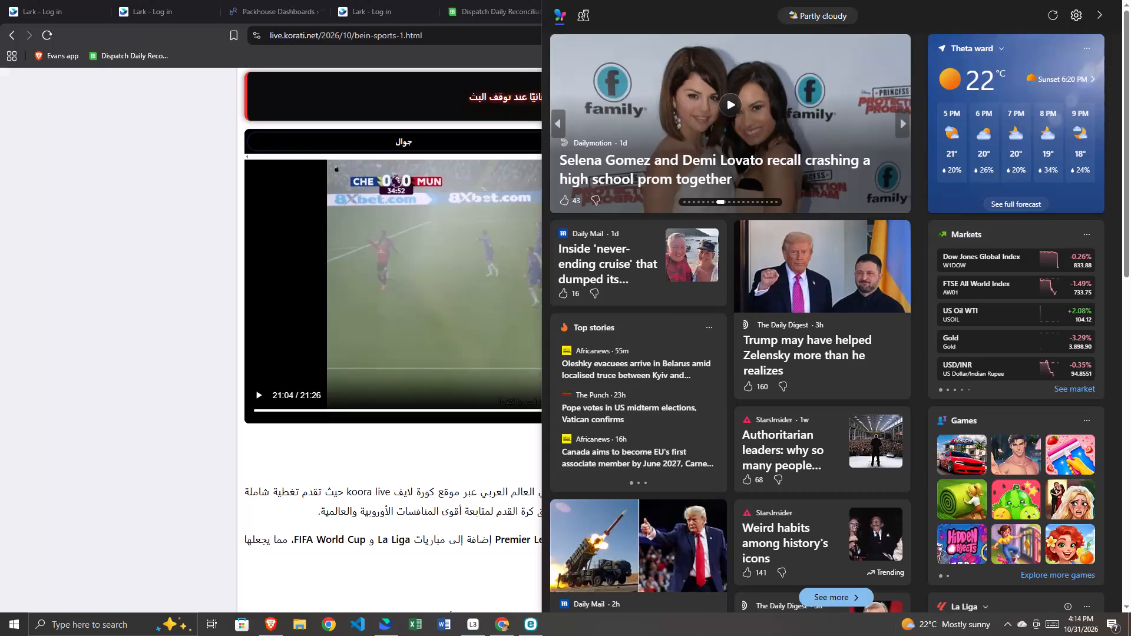
Open the detailed weather forecast for Theta ward from the weather card.
{"action": "left_click", "coordinate": [969, 99]}
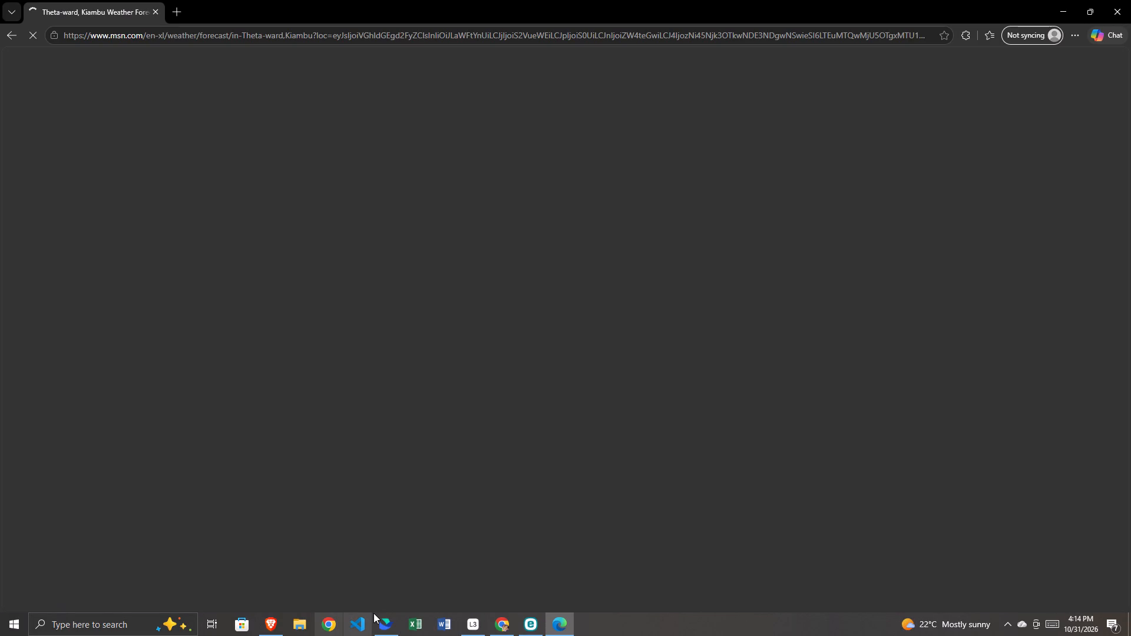
Switch to Lark and open the Logistics department chat.
{"action": "left_click", "coordinate": [378, 624]}
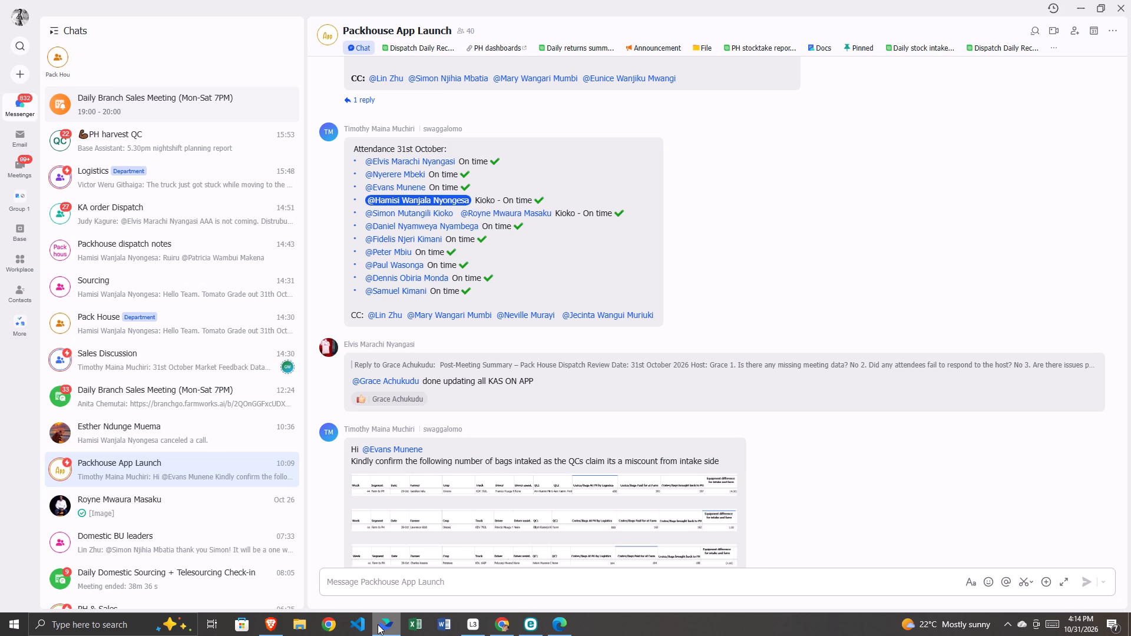
{"action": "left_click", "coordinate": [378, 624]}
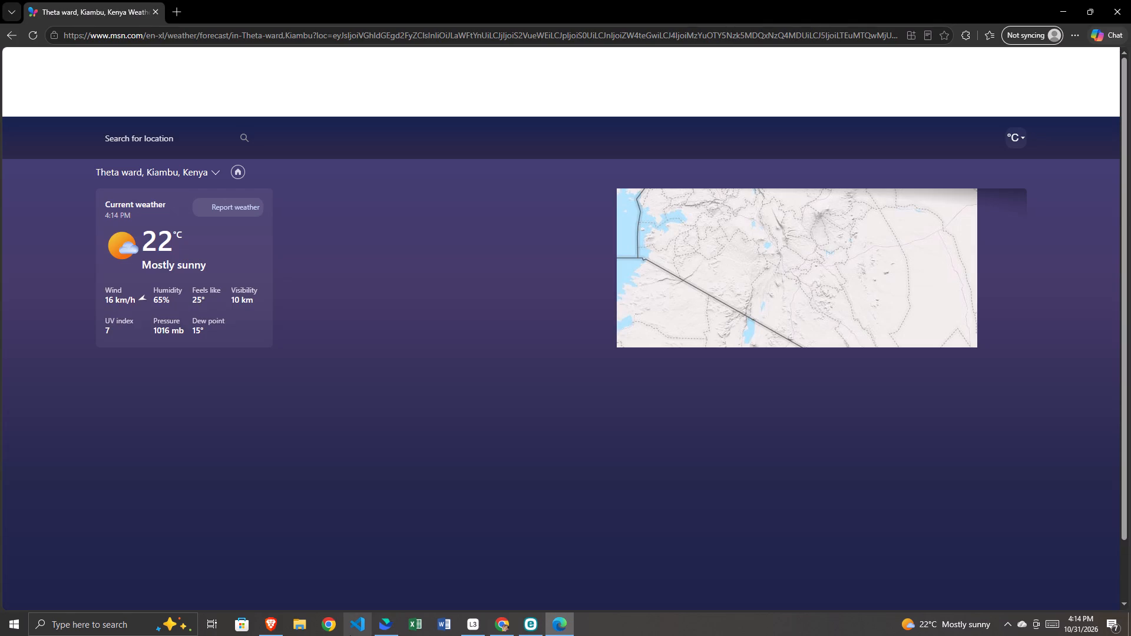
{"action": "left_click", "coordinate": [382, 628]}
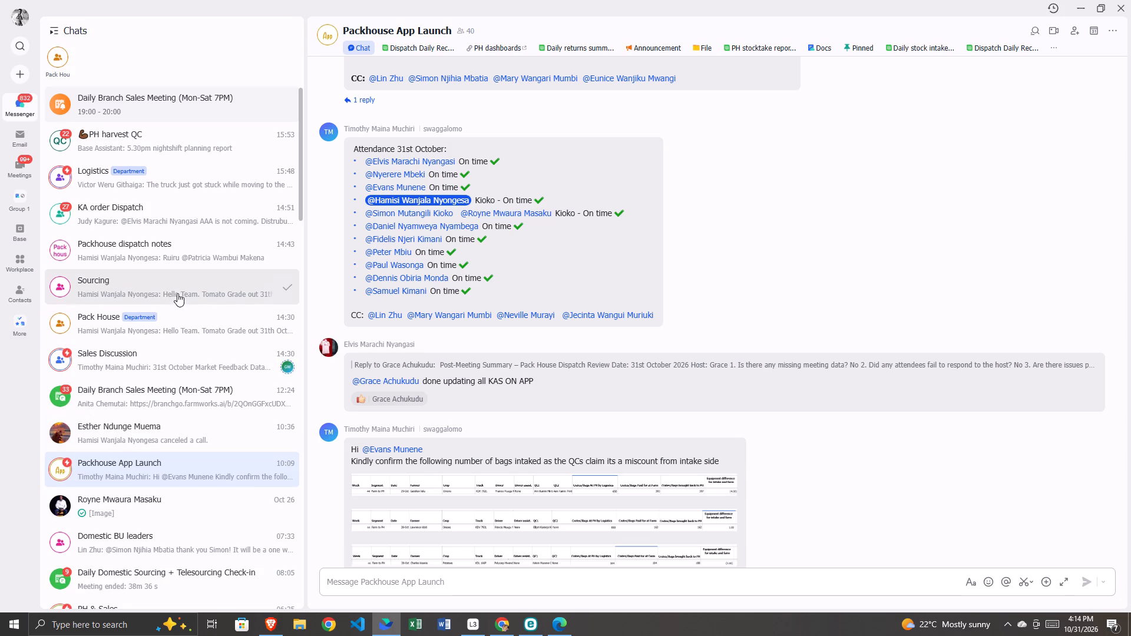
{"action": "left_click", "coordinate": [161, 189]}
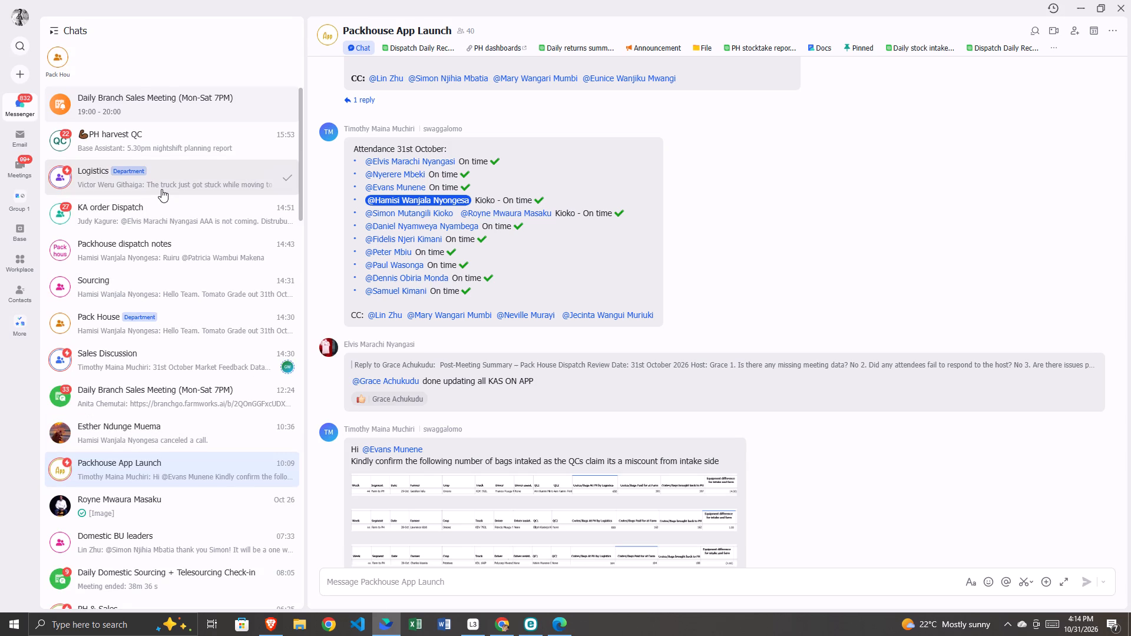
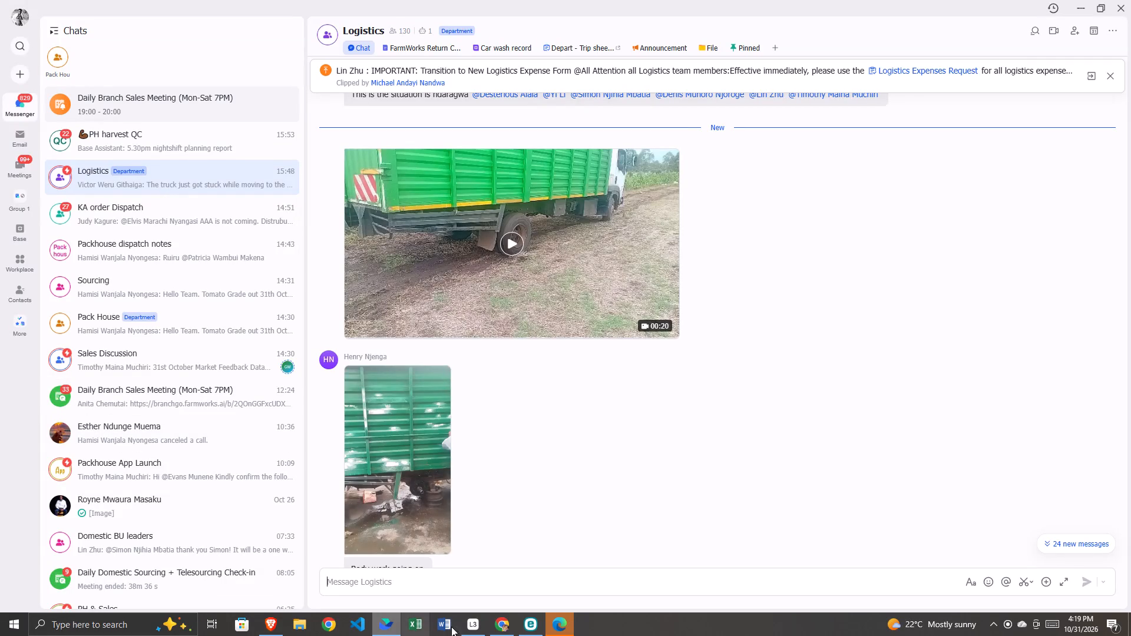
Switch to Chrome and open the FarmWorks Packhouse App in a new tab from the appsheet shortcut.
{"action": "right_click", "coordinate": [494, 625]}
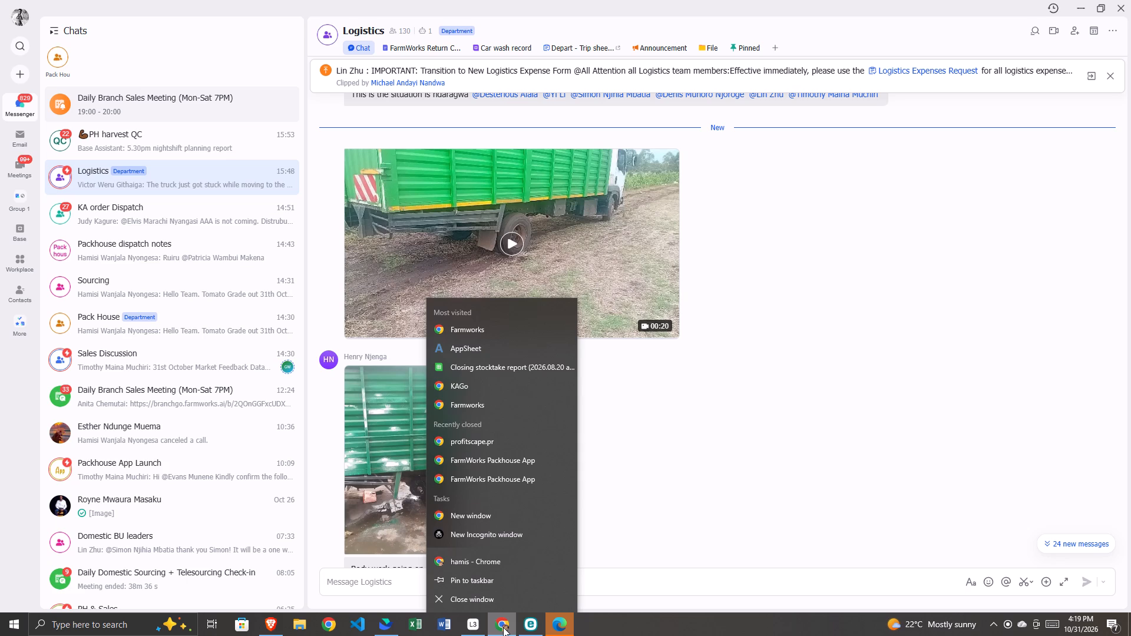
{"action": "left_click", "coordinate": [502, 627]}
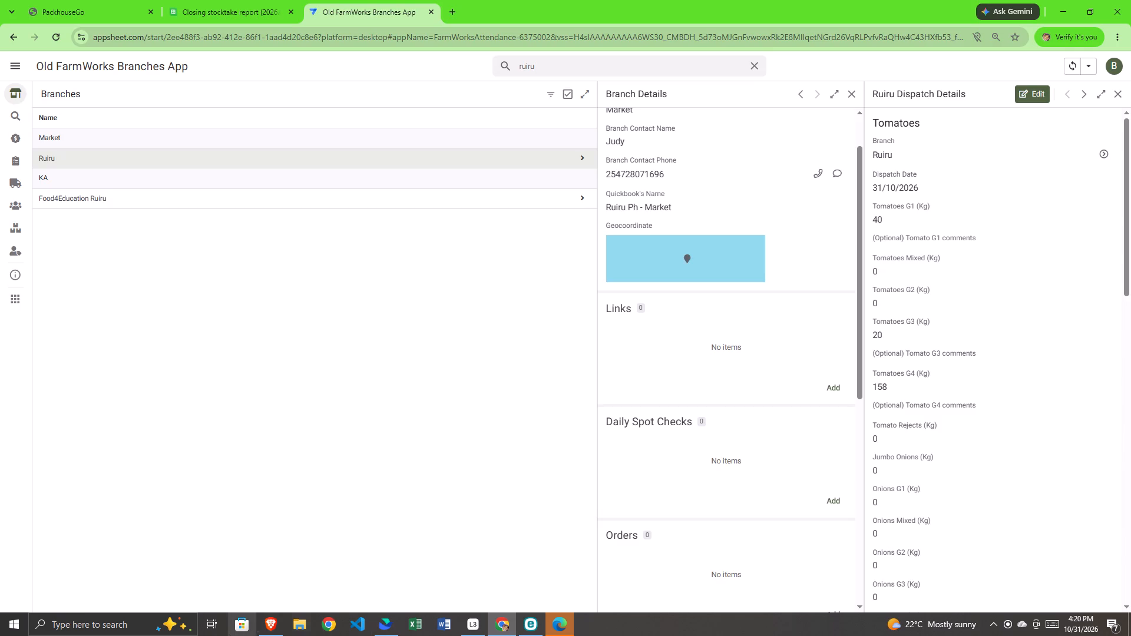
{"action": "right_click", "coordinate": [325, 626]}
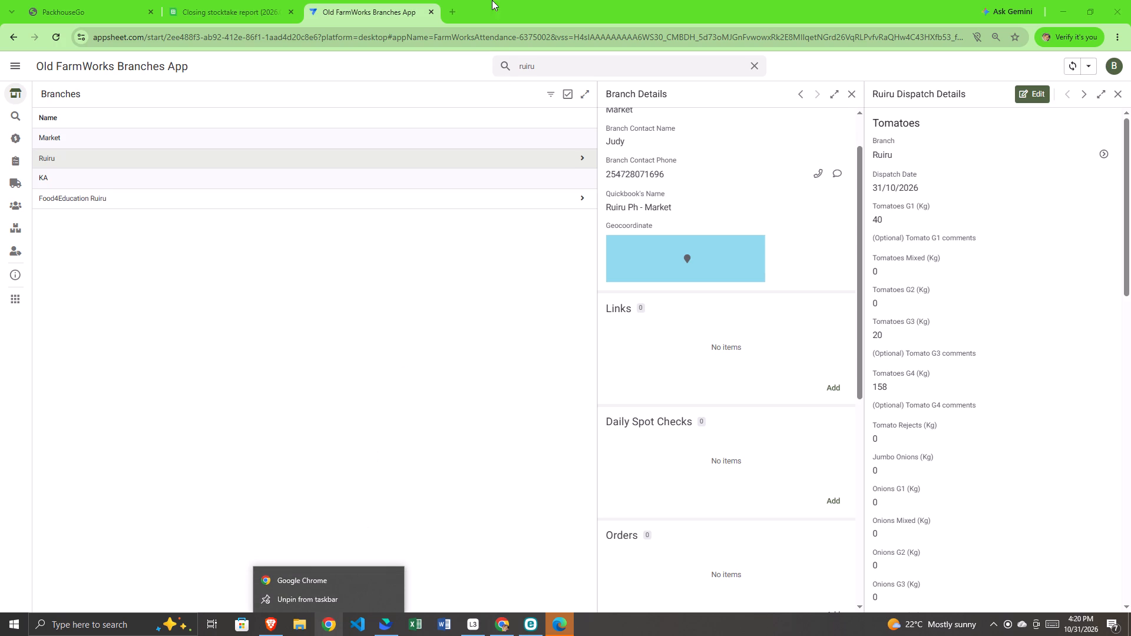
{"action": "left_click", "coordinate": [455, 9]}
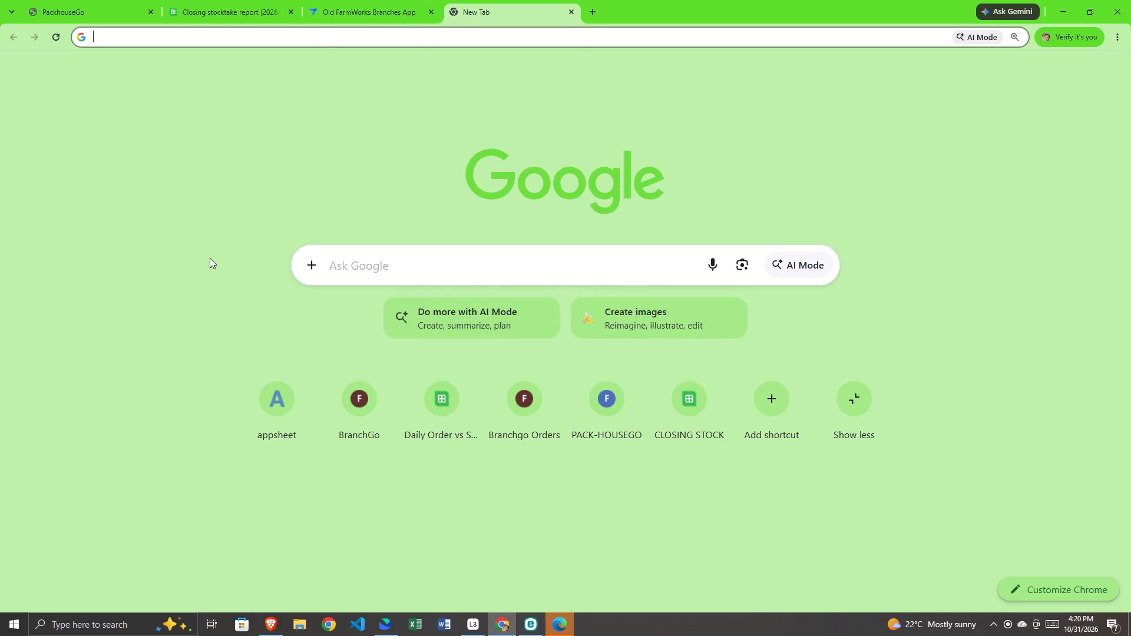
{"action": "left_click", "coordinate": [266, 380]}
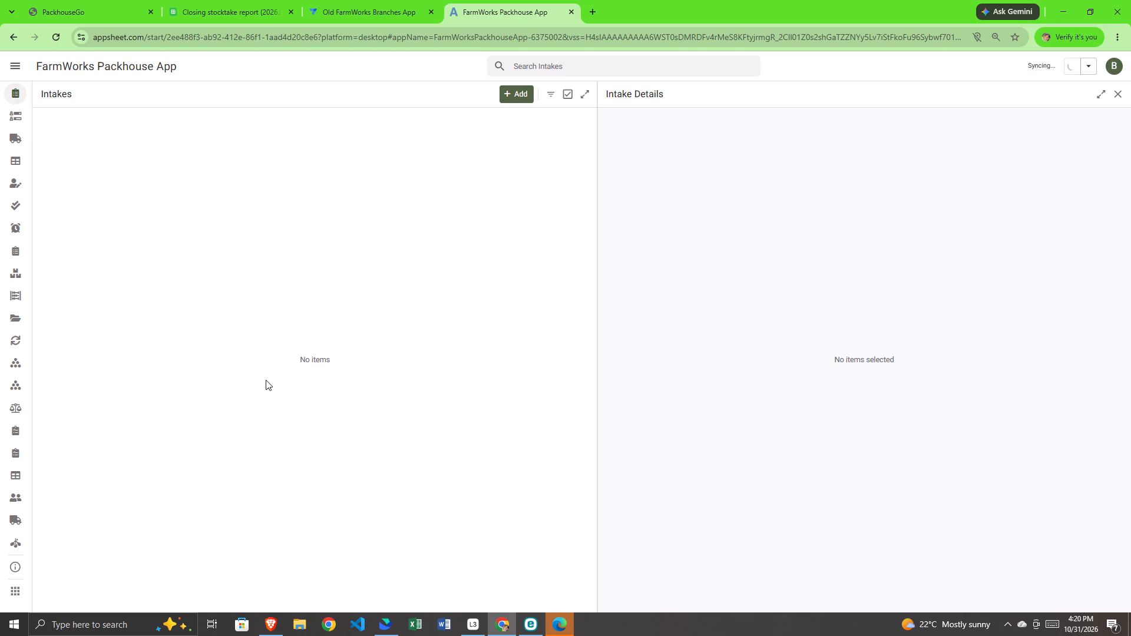
Open the Dispatches view in the FarmWorks Packhouse App and let its records load.
{"action": "double_click", "coordinate": [21, 141]}
{"action": "left_click", "coordinate": [14, 139]}
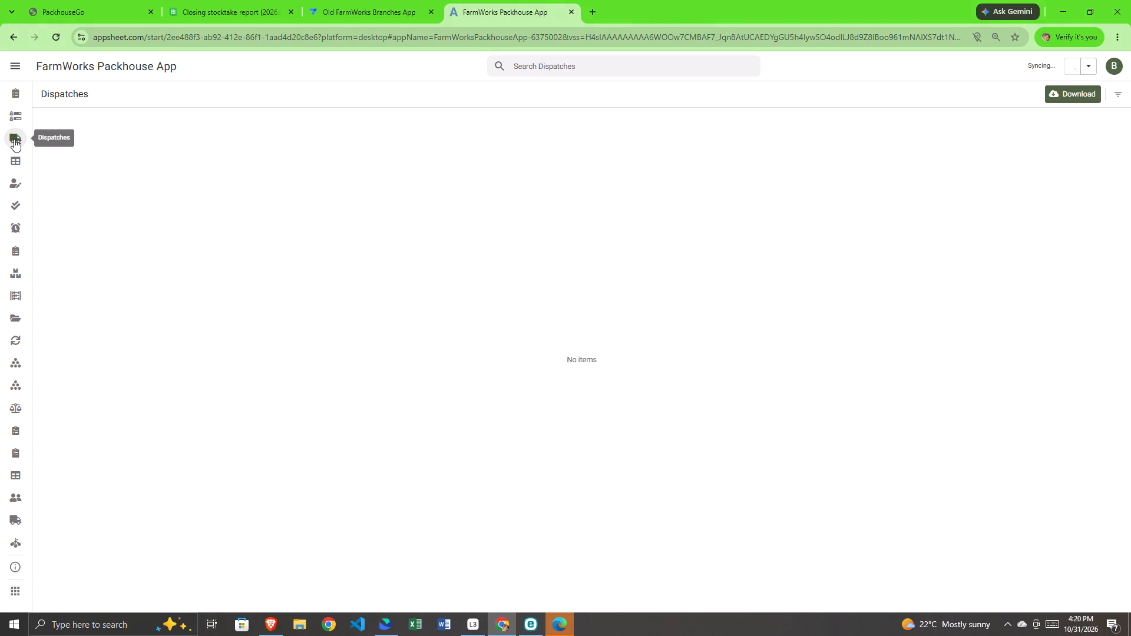
{"action": "left_click", "coordinate": [14, 139]}
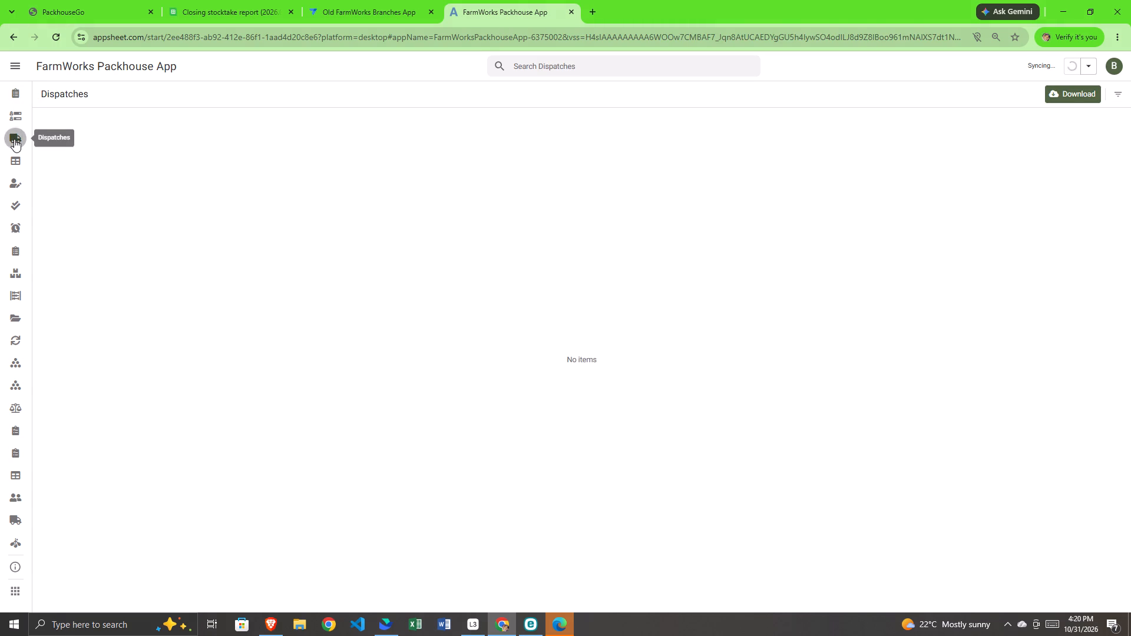
{"action": "left_click", "coordinate": [14, 139]}
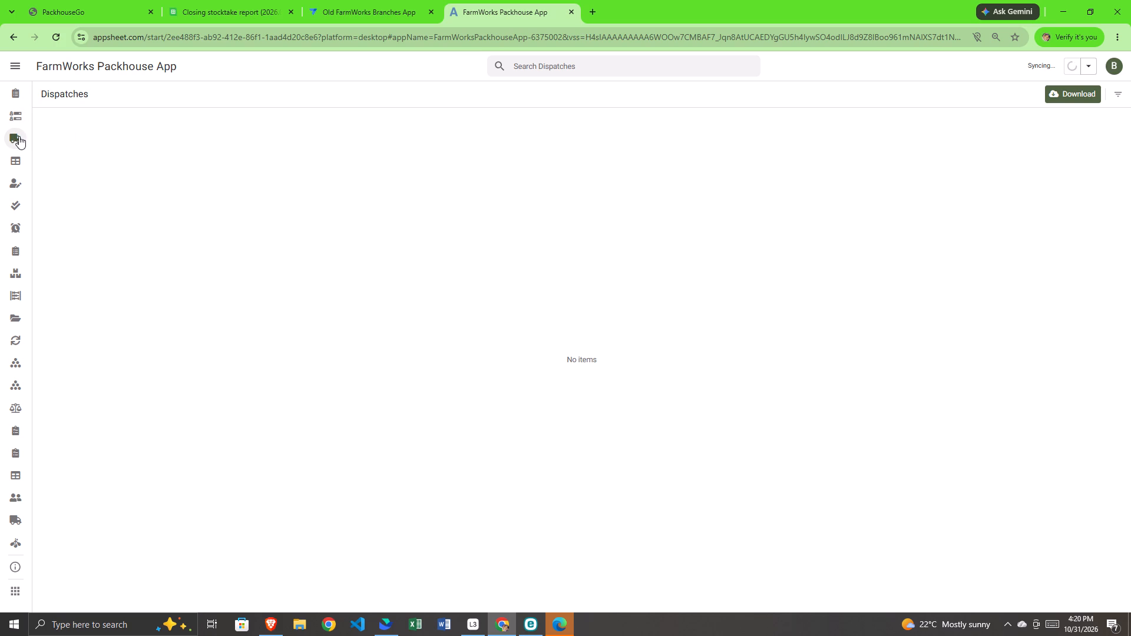
{"action": "left_click", "coordinate": [19, 136]}
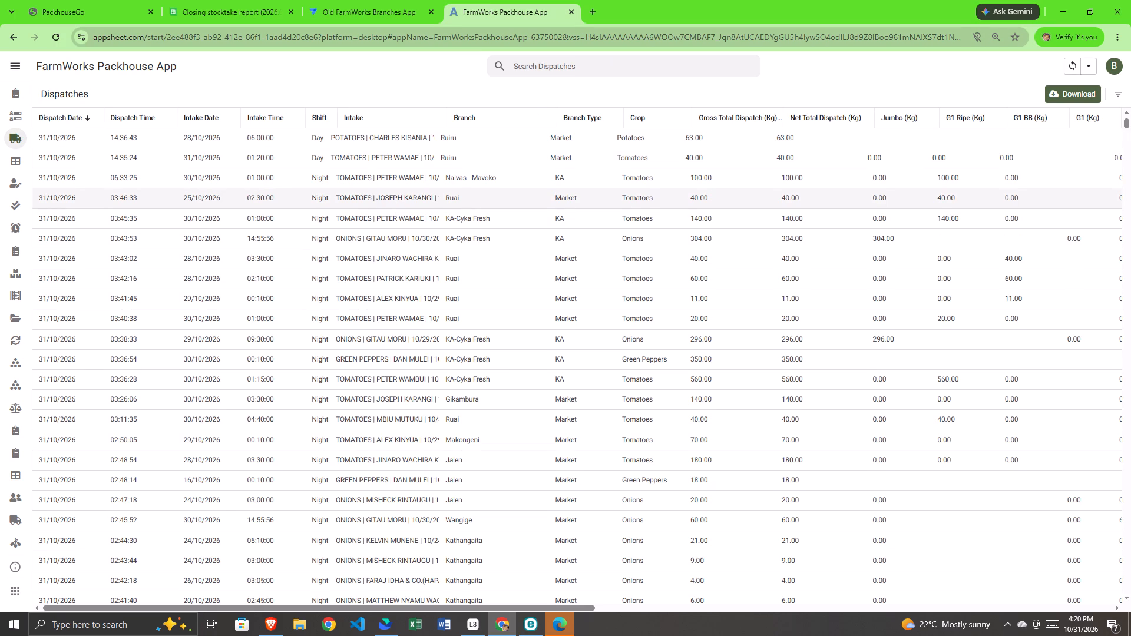
Search the dispatches for "jalen".
{"action": "left_click", "coordinate": [634, 63]}
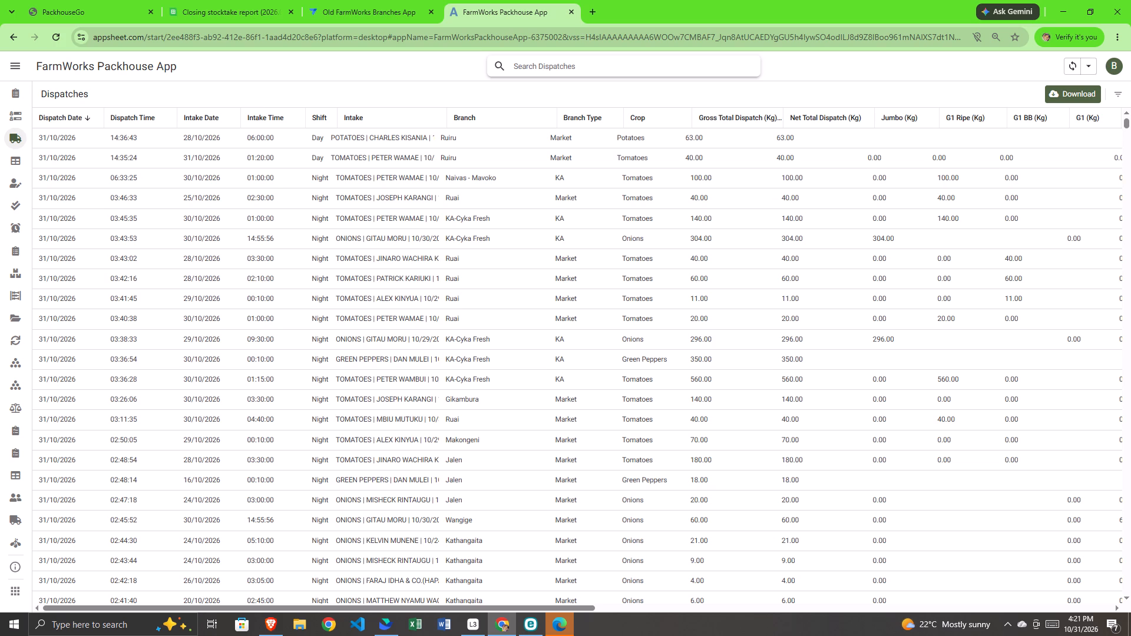
{"action": "key", "text": "j"}
{"action": "key", "text": "a"}
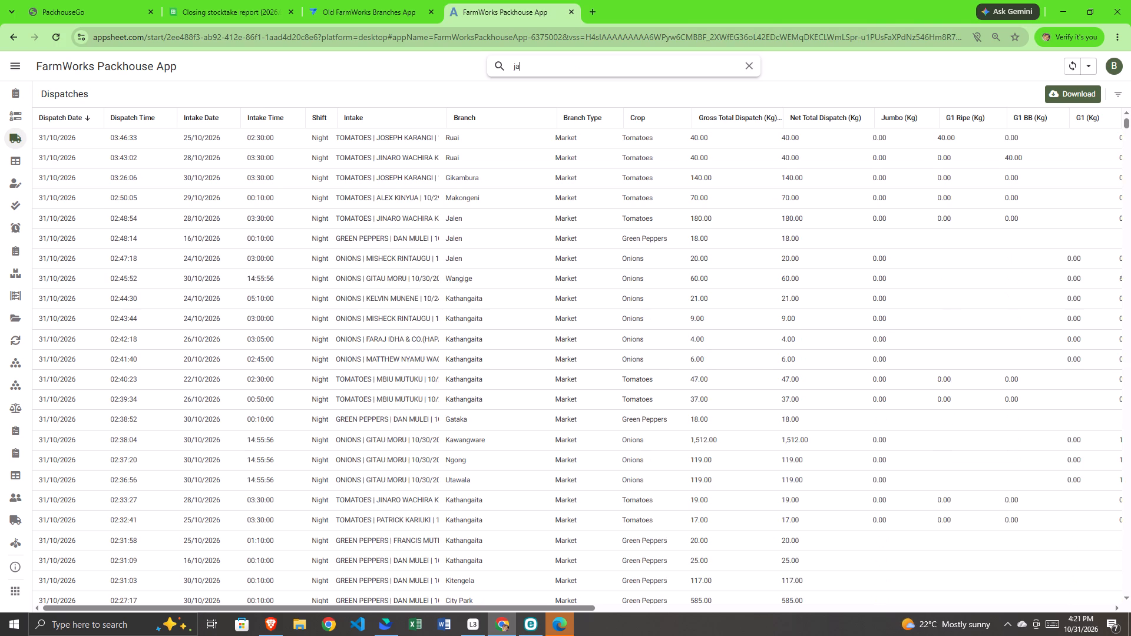
{"action": "key", "text": "l"}
{"action": "key", "text": "e"}
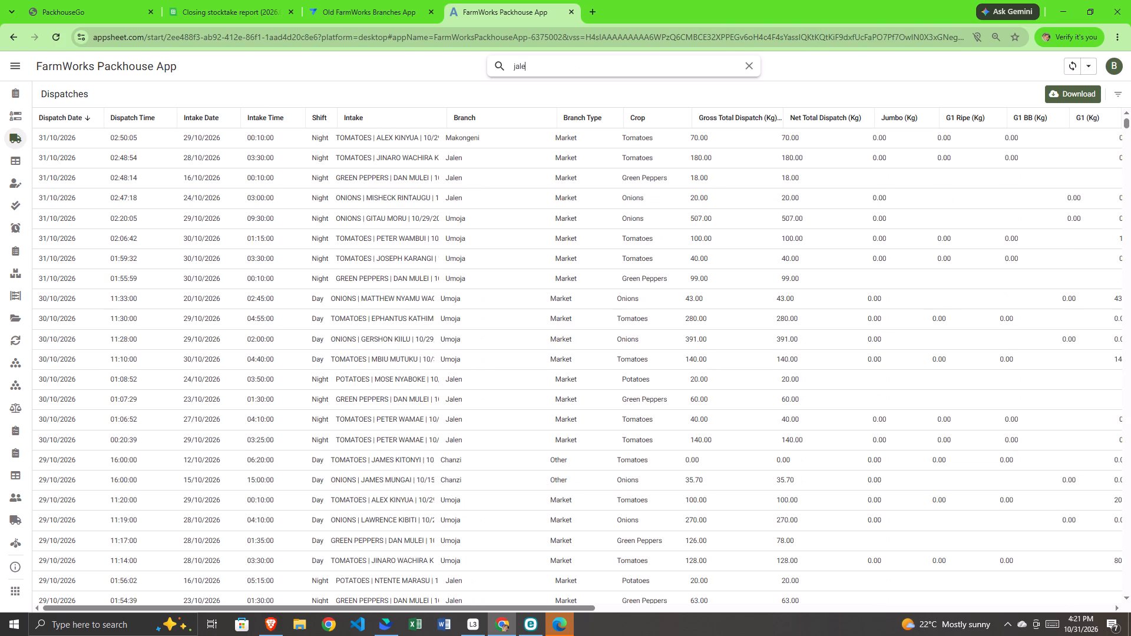
{"action": "key", "text": "n"}
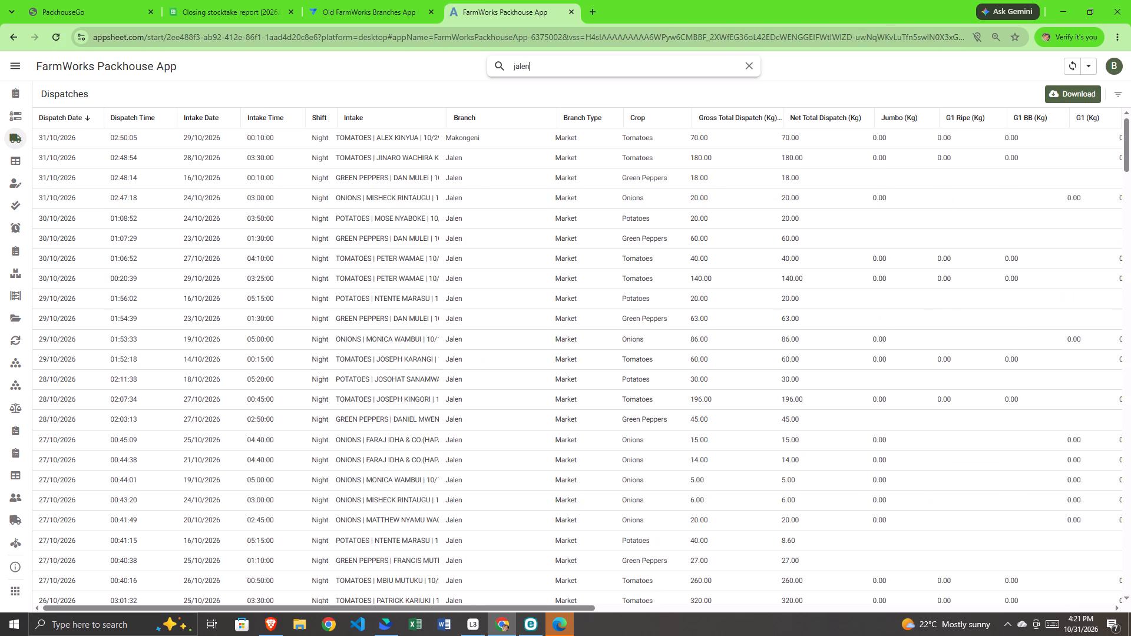
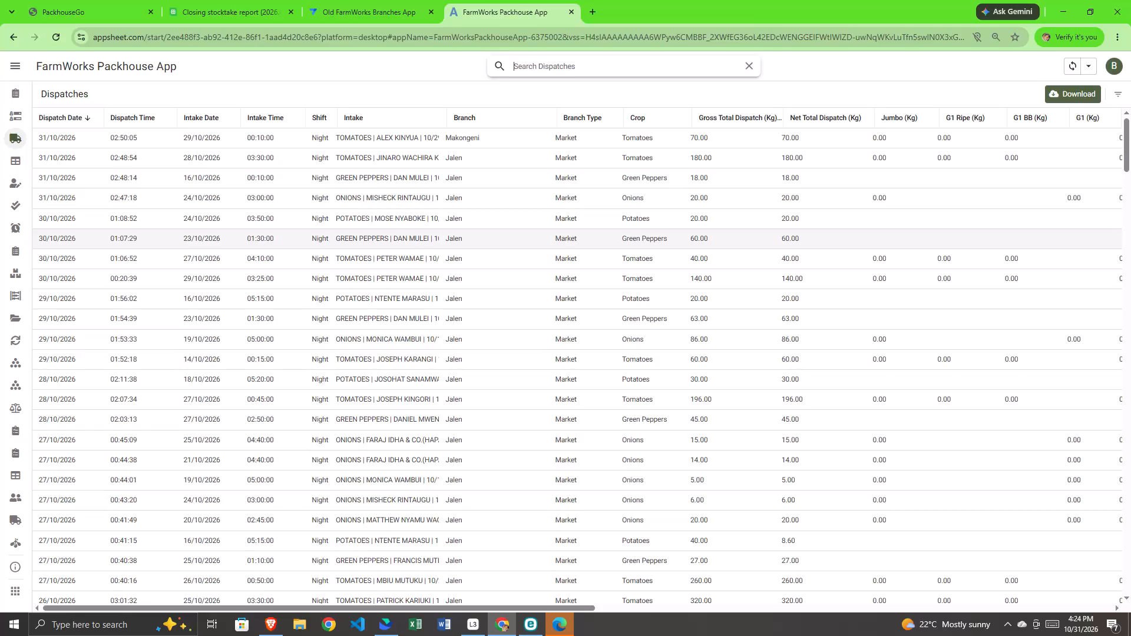
Search the dispatches for "kwa".
{"action": "key", "text": "k"}
{"action": "type", "text": "wa"}
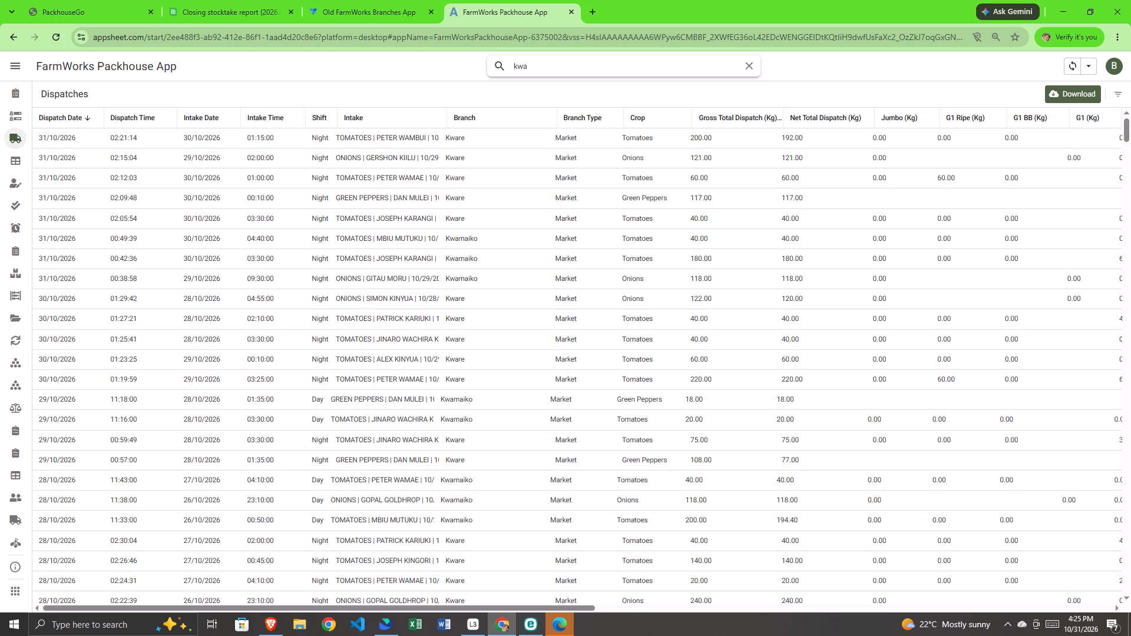
Switch to the already open Closing stocktake report sheet.
{"action": "left_click", "coordinate": [214, 14]}
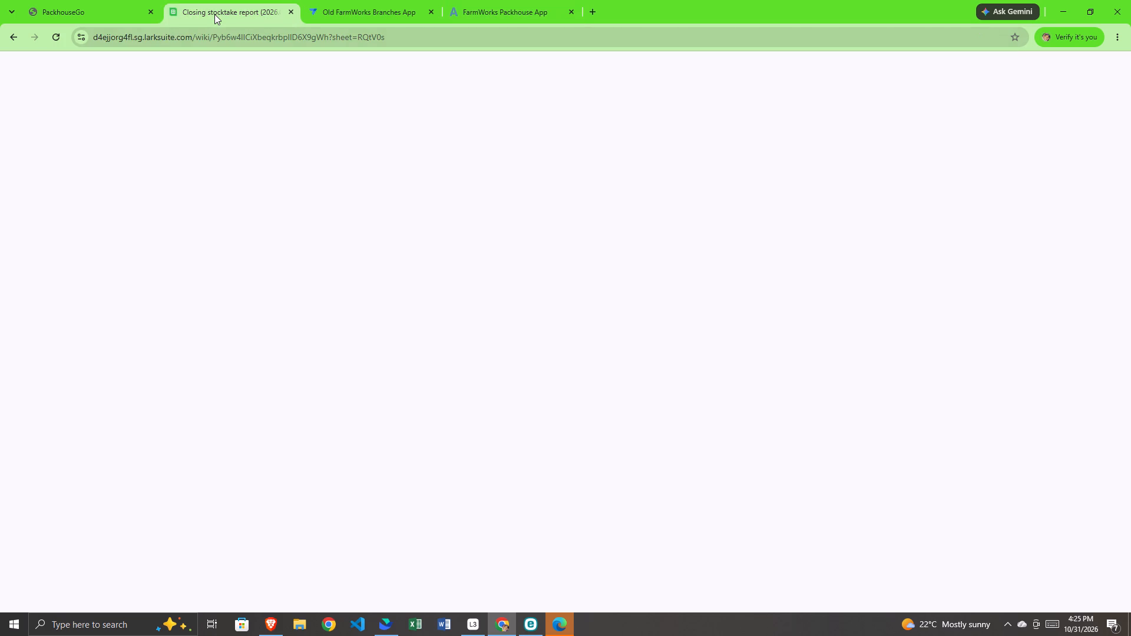
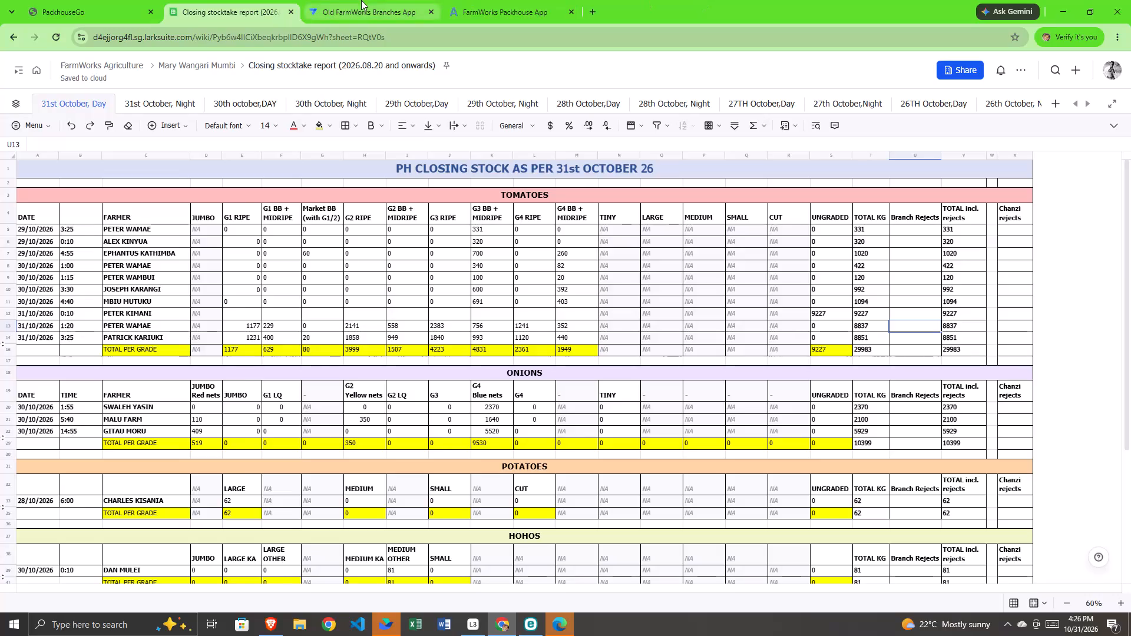
{"action": "left_click", "coordinate": [39, 2]}
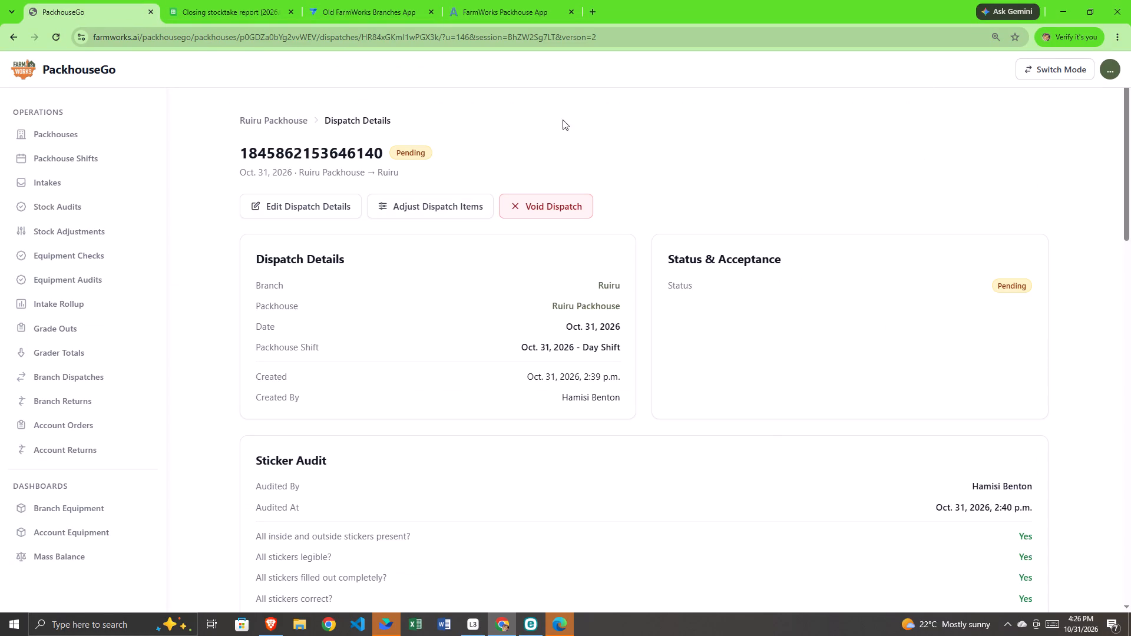
{"action": "left_click", "coordinate": [1052, 79]}
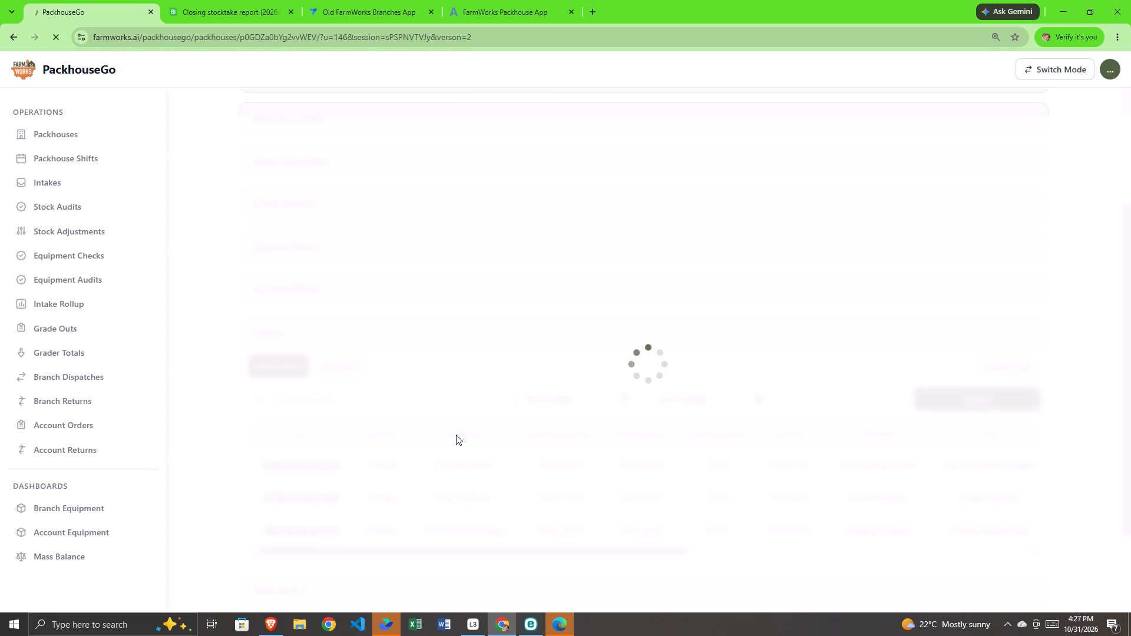
{"action": "scroll", "coordinate": [456, 435], "scroll_direction": "down", "scroll_amount": 2}
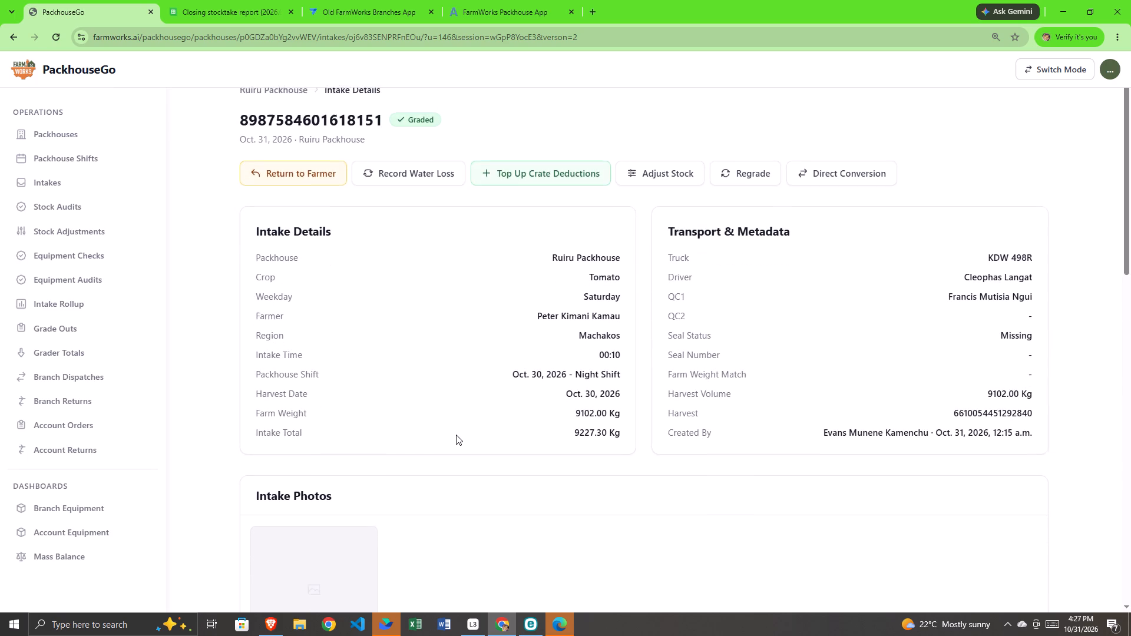
{"action": "scroll", "coordinate": [456, 435], "scroll_direction": "down", "scroll_amount": 2}
{"action": "scroll", "coordinate": [506, 475], "scroll_direction": "down", "scroll_amount": 4}
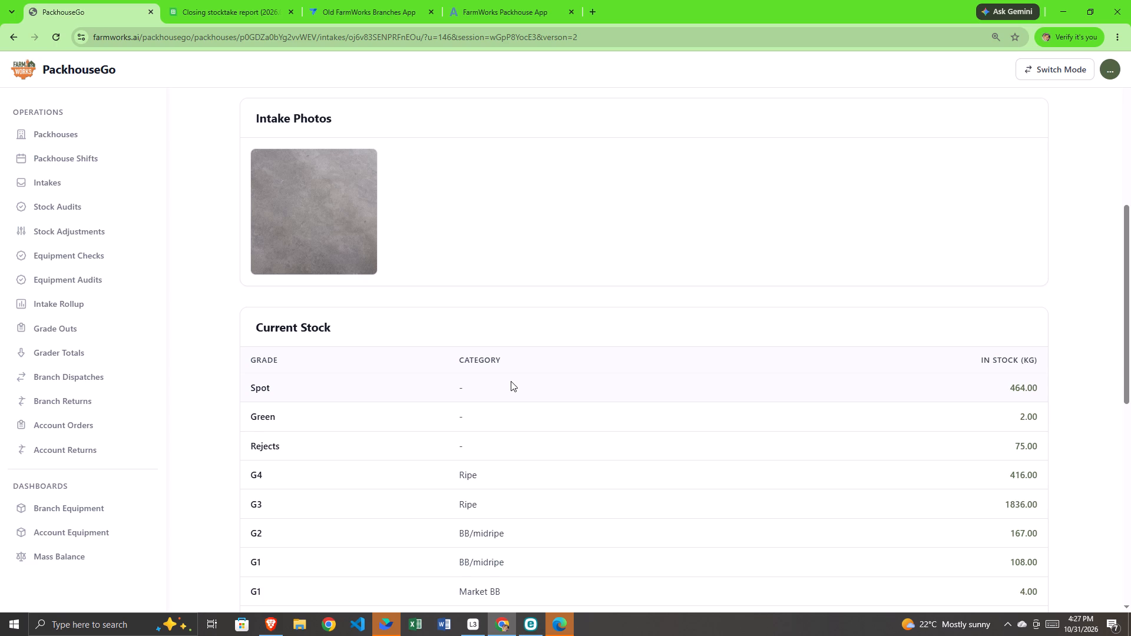
{"action": "scroll", "coordinate": [511, 381], "scroll_direction": "up", "scroll_amount": 6}
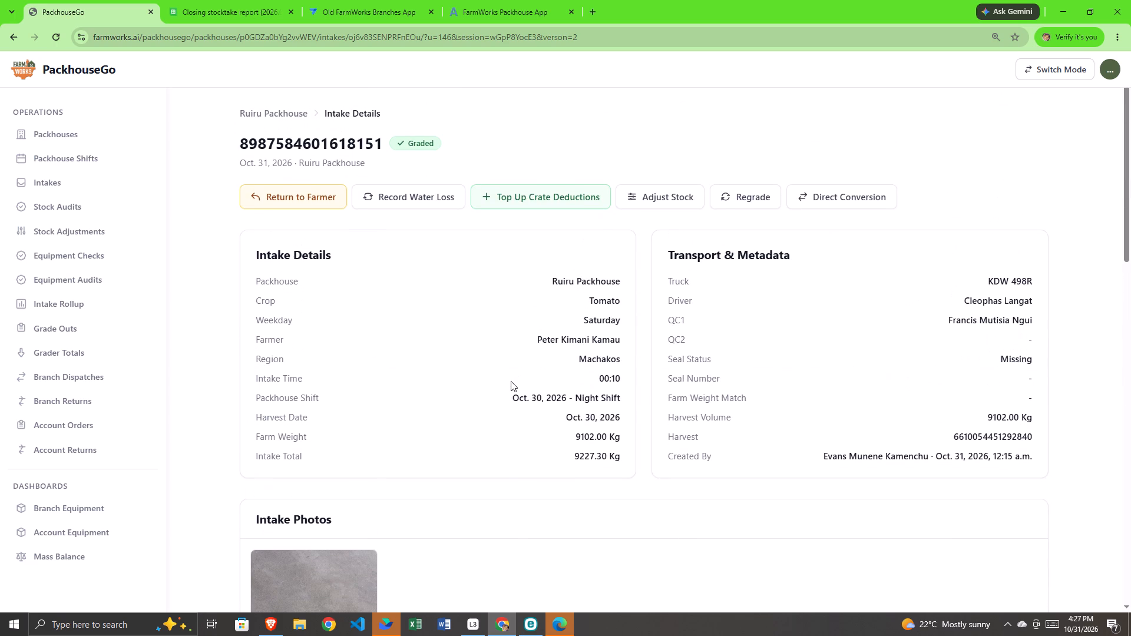
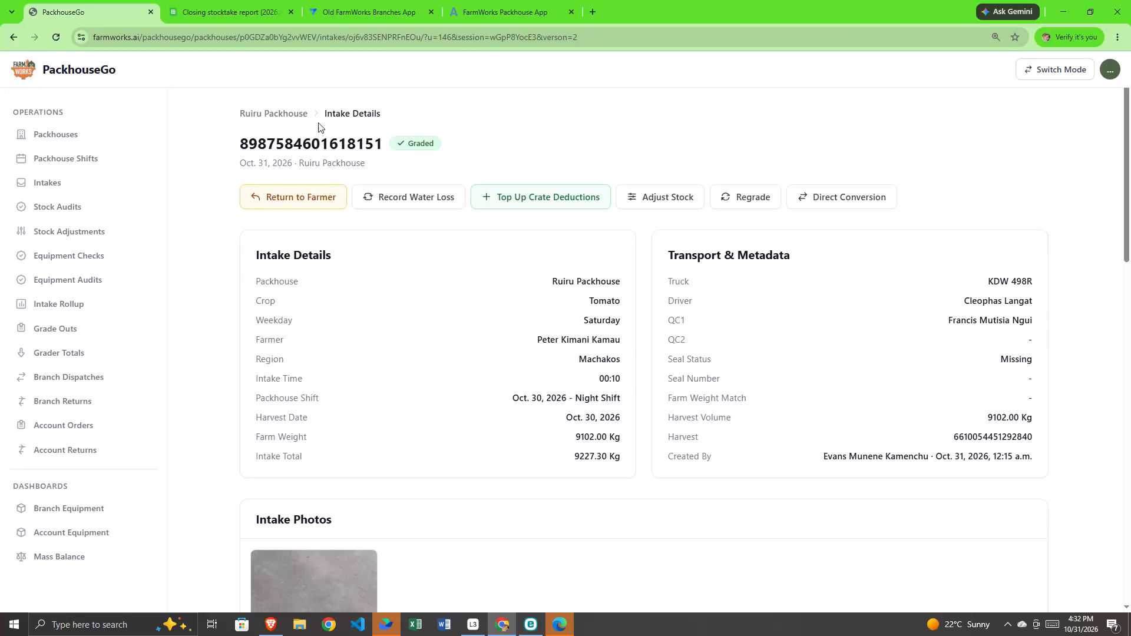
In the closing stocktake report's 31/10/2026 0:10 tomato row, enter G1 RIPE 3012, G1 BB 116, Market BB 0, G2 RIPE 2937 and G2 BB 156.
{"action": "left_click", "coordinate": [242, 6]}
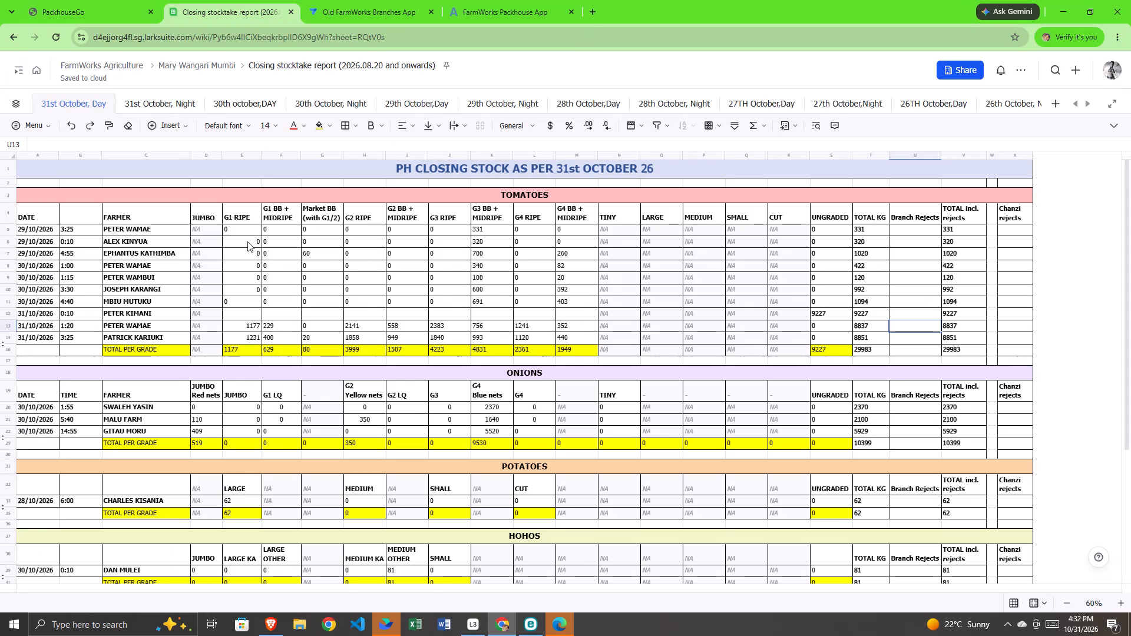
{"action": "left_click", "coordinate": [229, 313]}
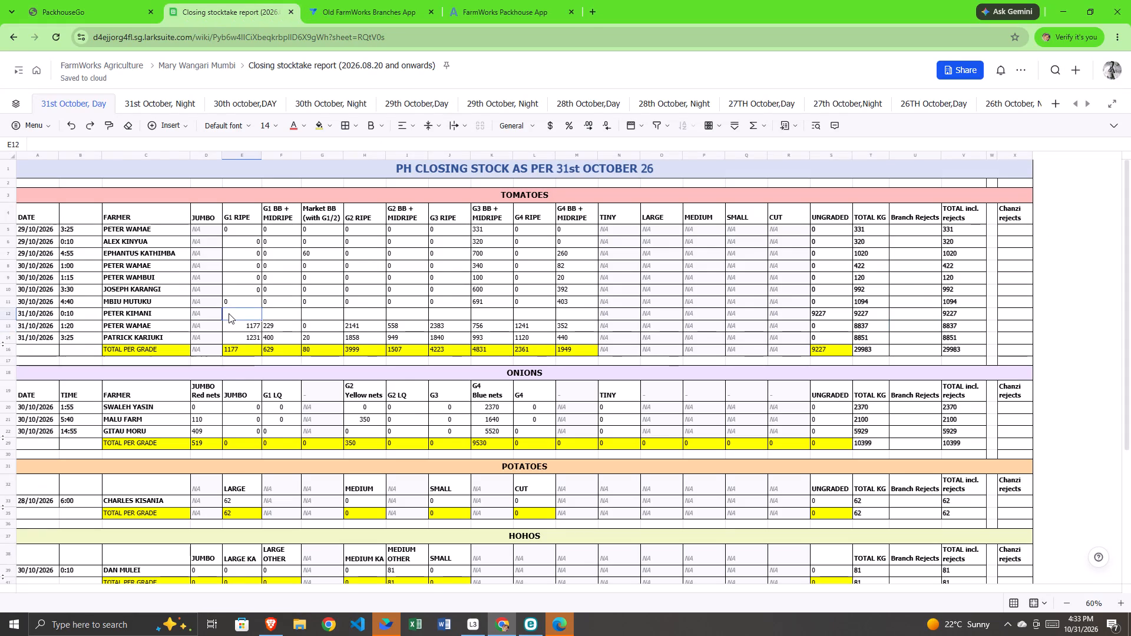
{"action": "type", "text": "3012"}
{"action": "key", "text": "Right"}
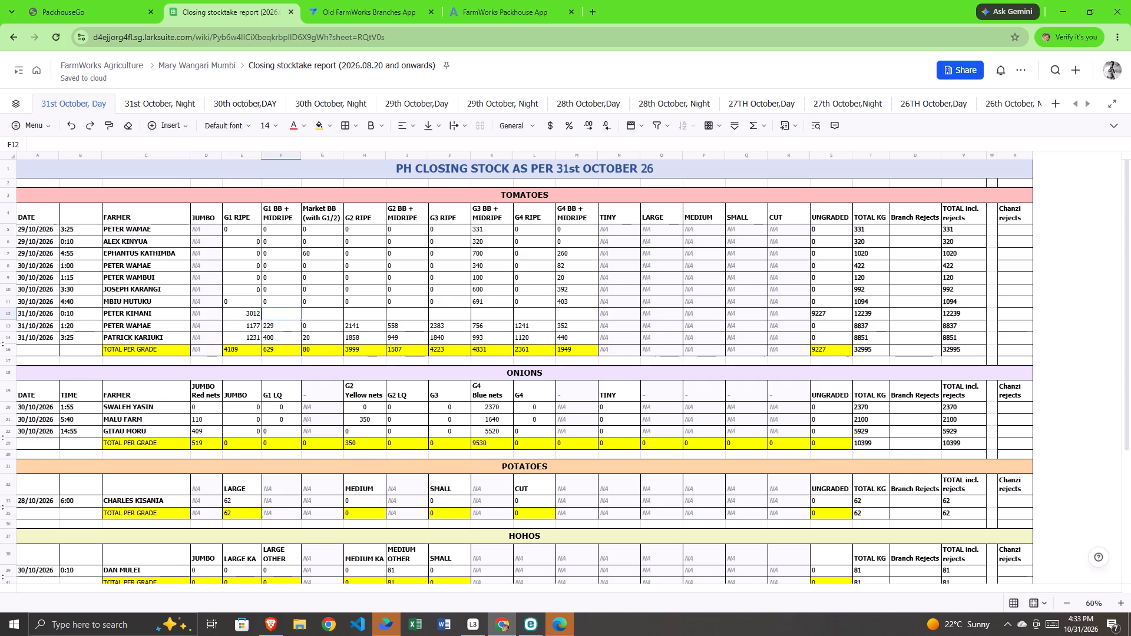
{"action": "type", "text": "116"}
{"action": "key", "text": "Right"}
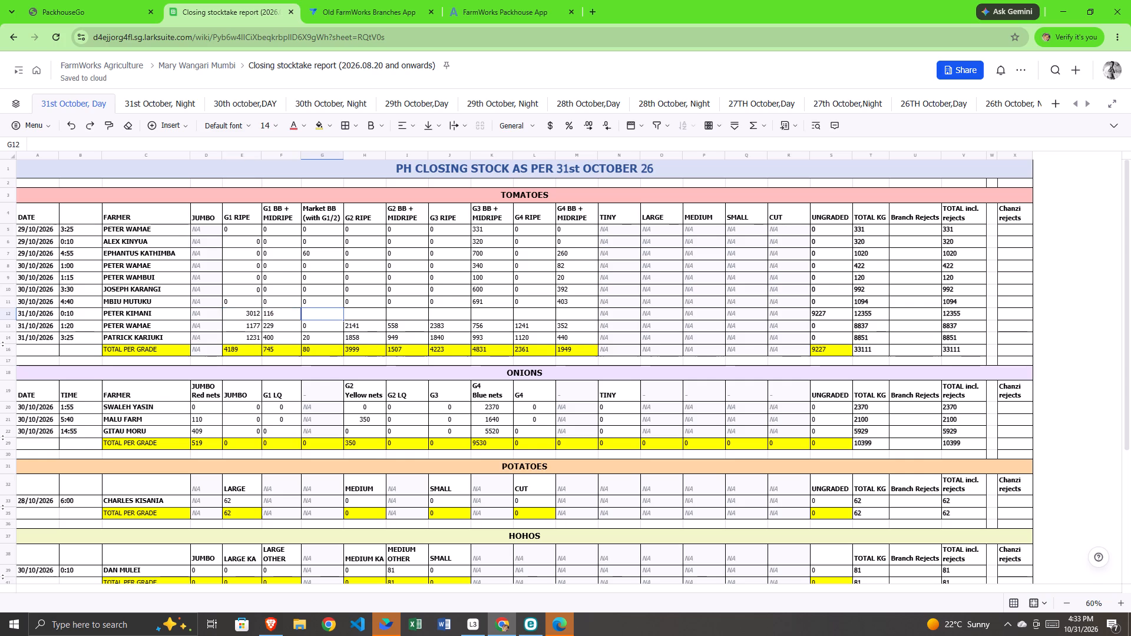
{"action": "key", "text": "0"}
{"action": "key", "text": "Right"}
{"action": "type", "text": "29"}
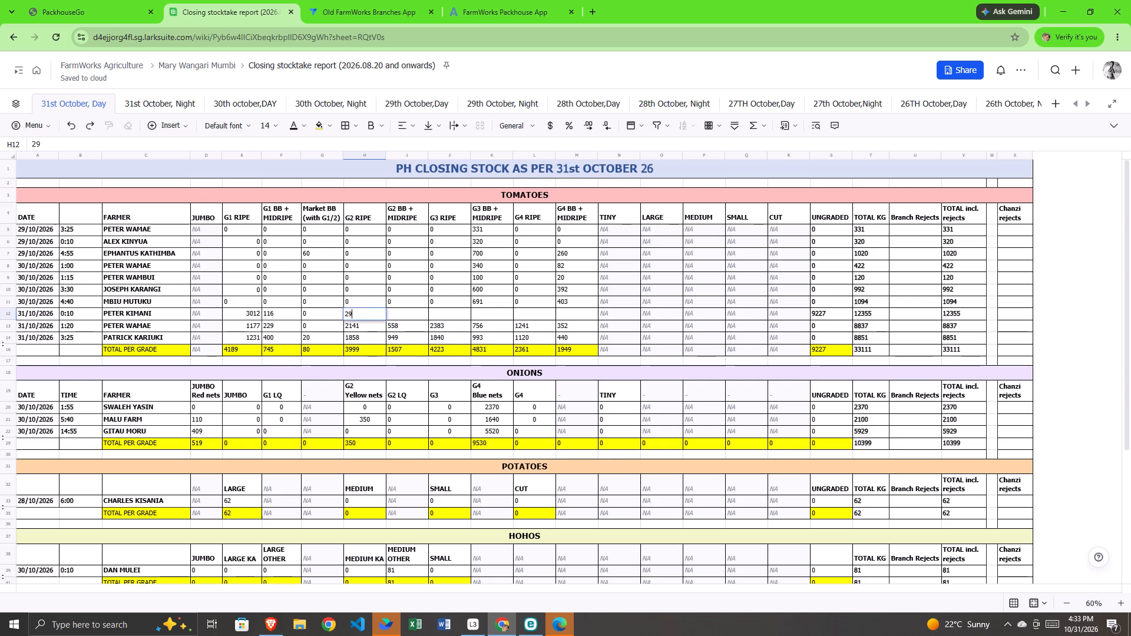
{"action": "type", "text": "37"}
{"action": "key", "text": "Right"}
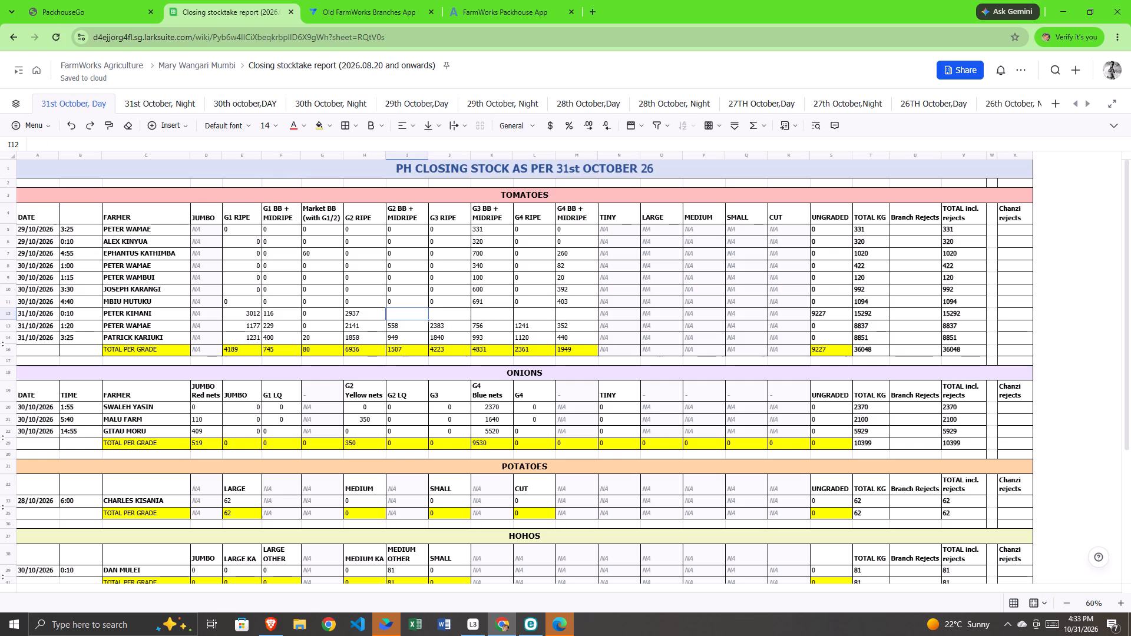
{"action": "type", "text": "156"}
{"action": "key", "text": "Right"}
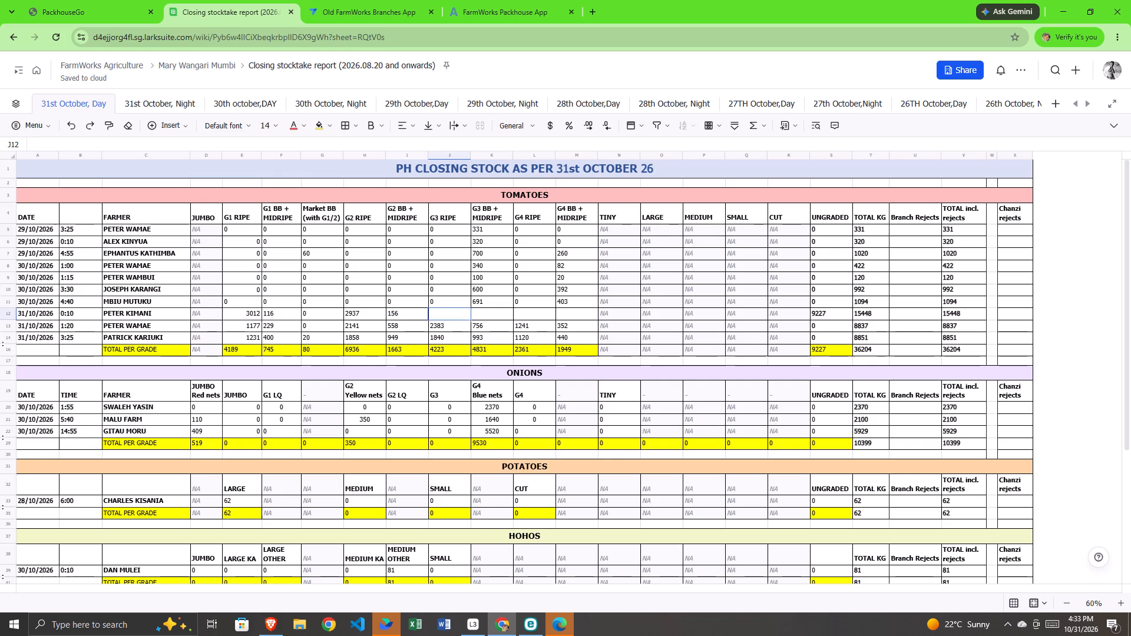
In the same tomato row, enter G3 RIPE 1810, G3 BB + MIDRIPE 122, G4 RIPE 380 and G4 BB + MIDRIPE 20.
{"action": "type", "text": "1810"}
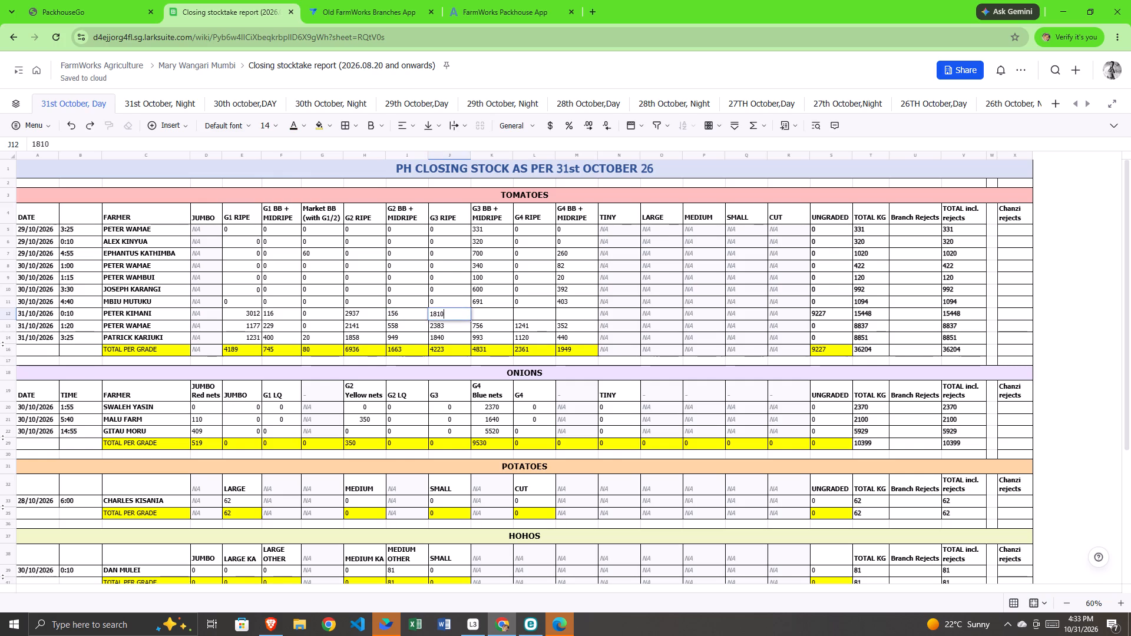
{"action": "key", "text": "Right"}
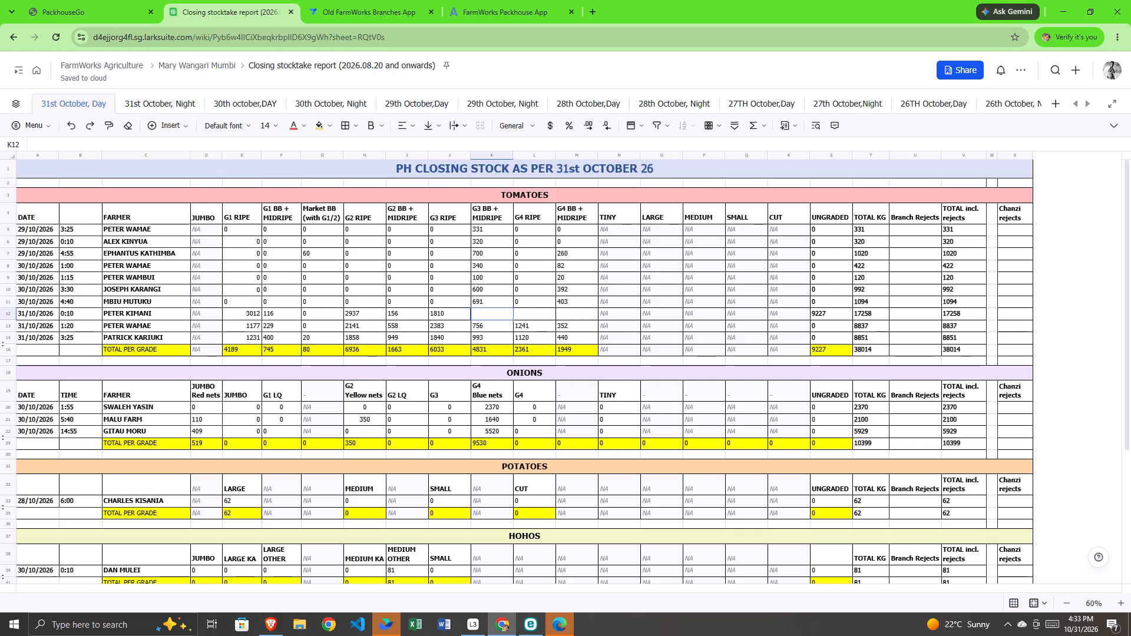
{"action": "type", "text": "122"}
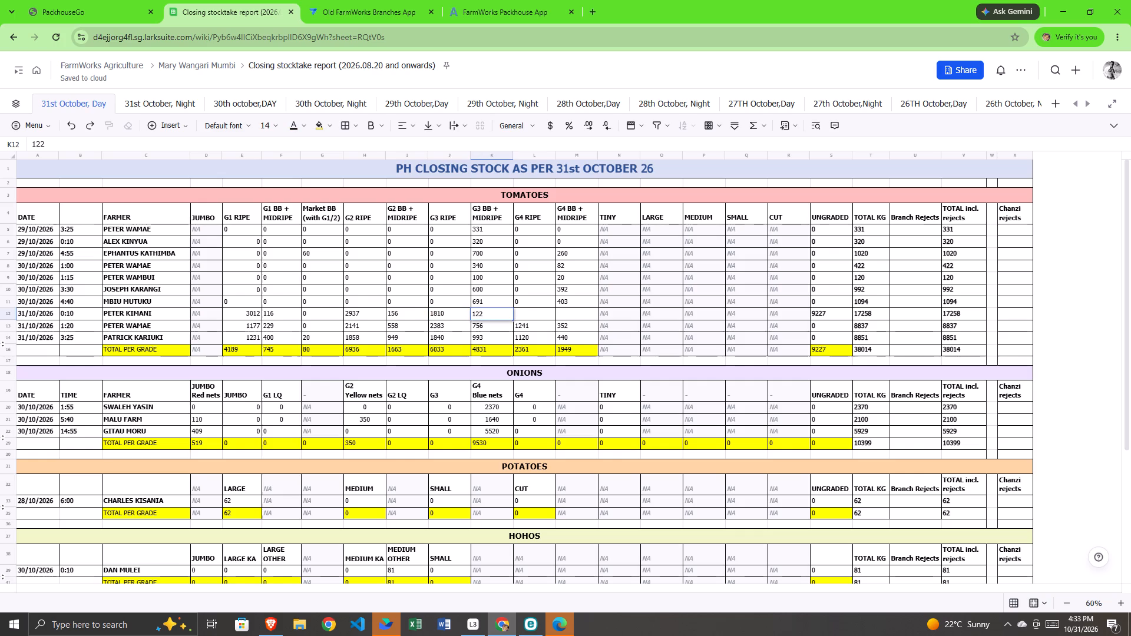
{"action": "key", "text": "Right"}
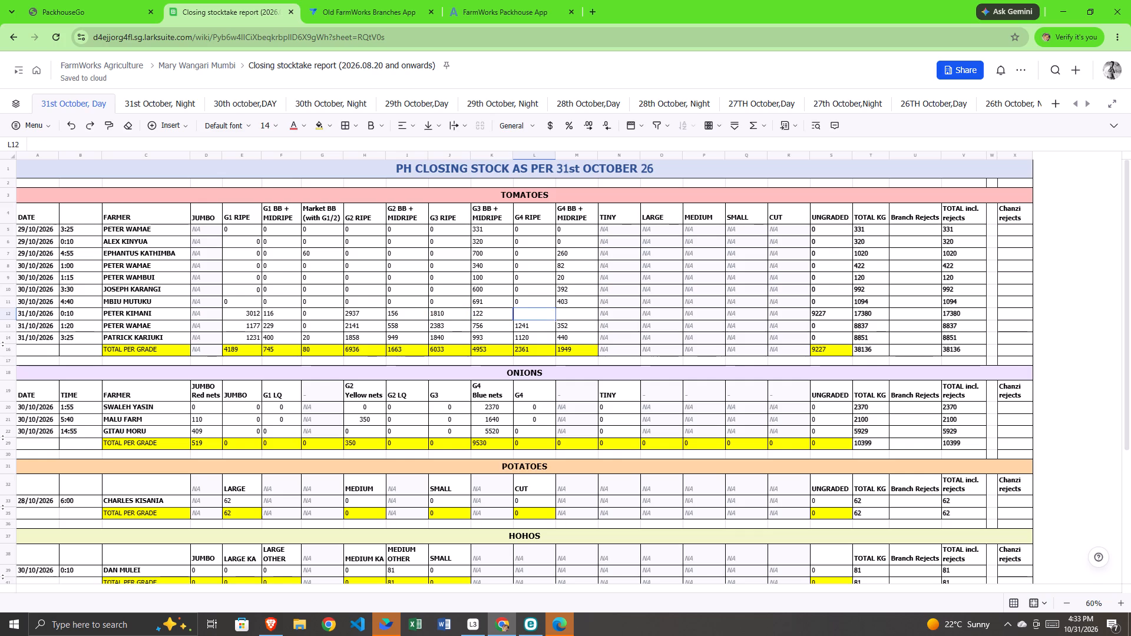
{"action": "type", "text": "380"}
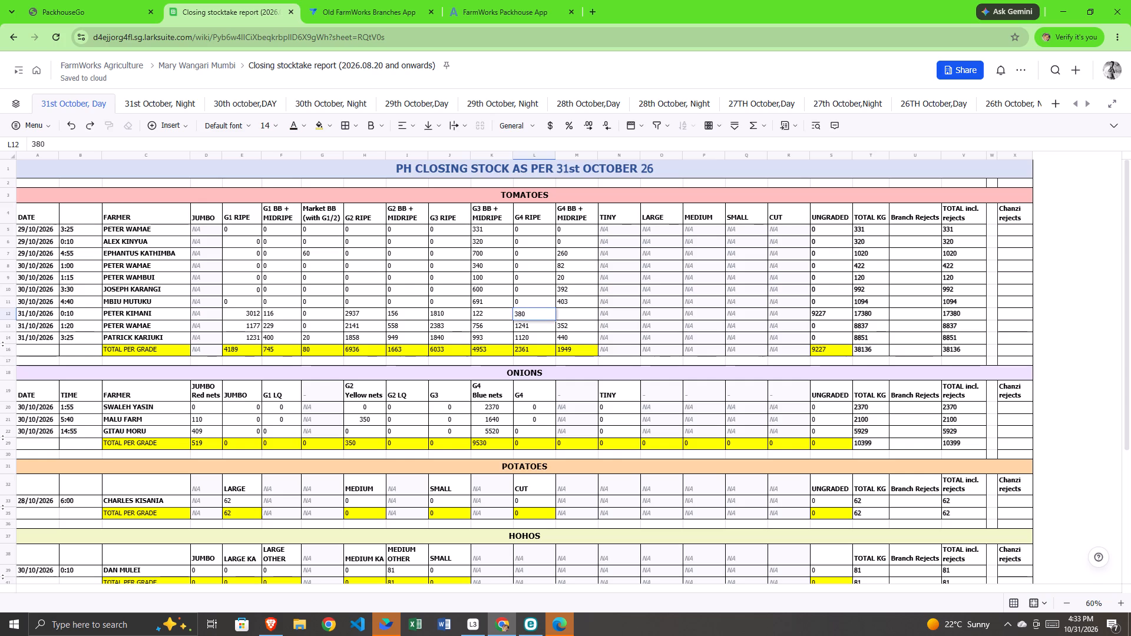
{"action": "key", "text": "Right"}
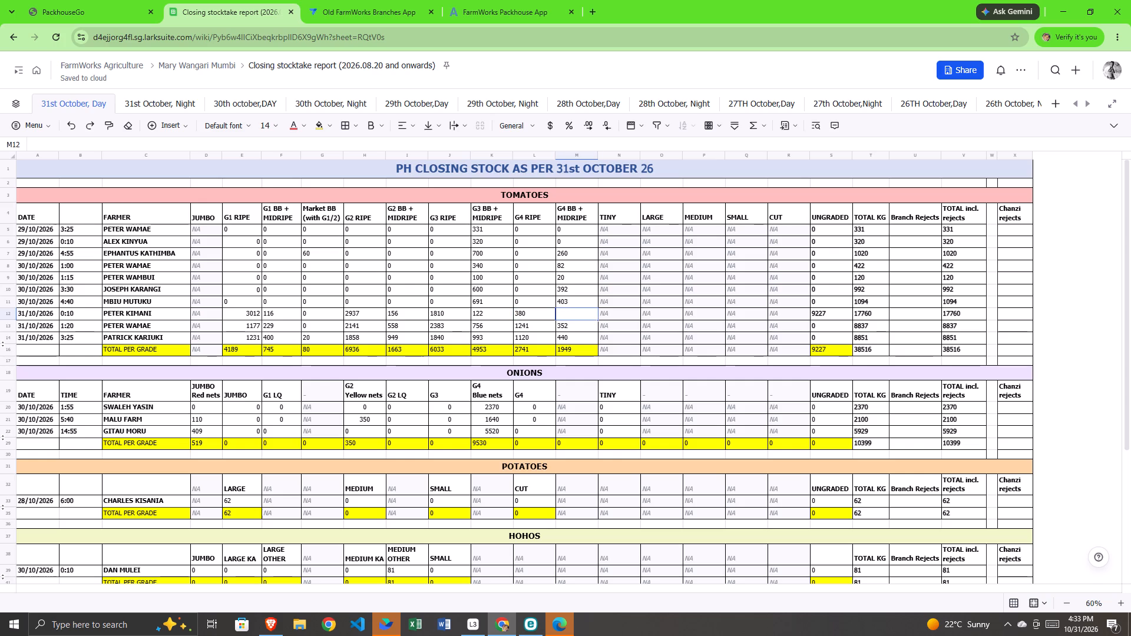
{"action": "type", "text": "20"}
Set the UNGRADED weight of the 31/10/2026 0:10 tomato row to 0 and check its TOTAL KG.
{"action": "left_click", "coordinate": [812, 313]}
{"action": "key", "text": "0"}
{"action": "left_click", "coordinate": [872, 316]}
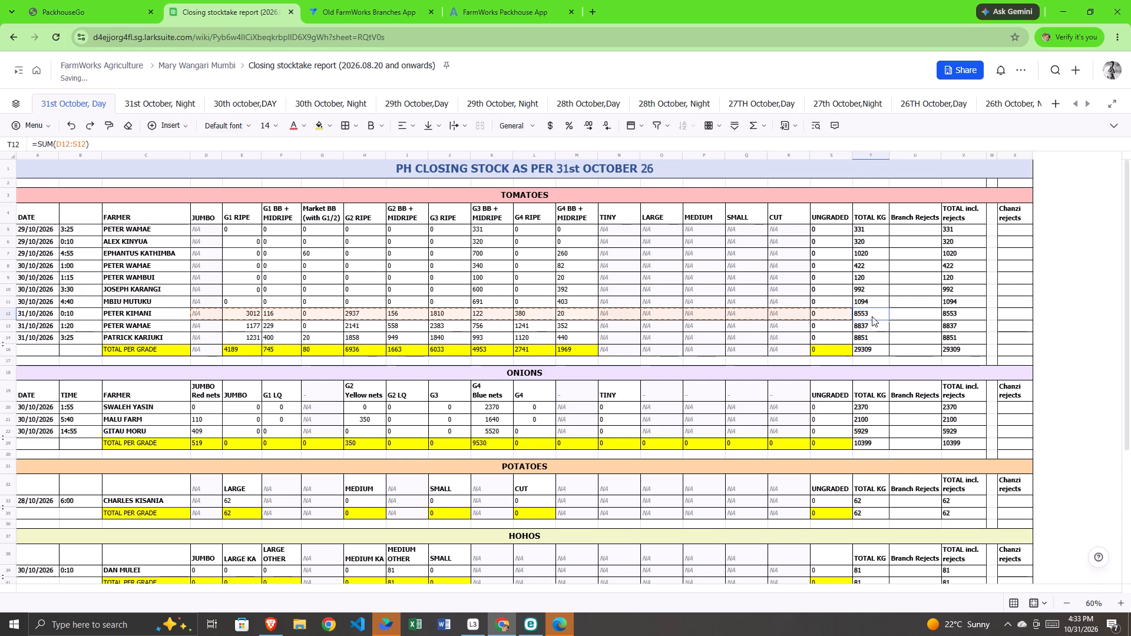
{"action": "left_click", "coordinate": [289, 303]}
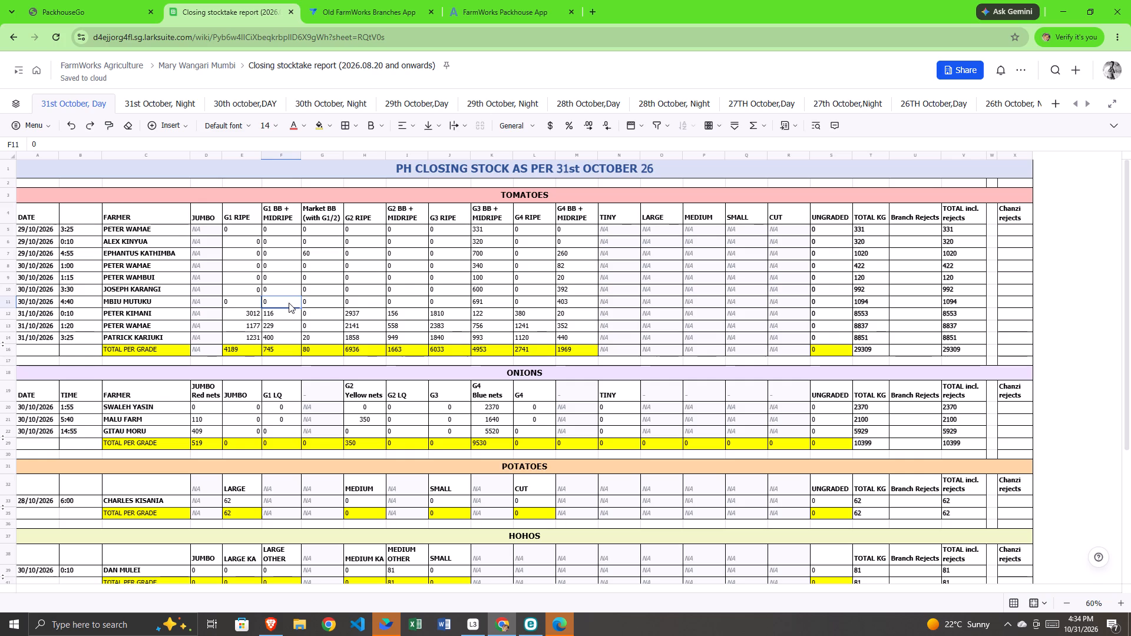
Switch to the FarmWorks Packhouse App, open the 31/10/2026 00:10 tomato intake and start a new grade out for it.
{"action": "left_click", "coordinate": [517, 5]}
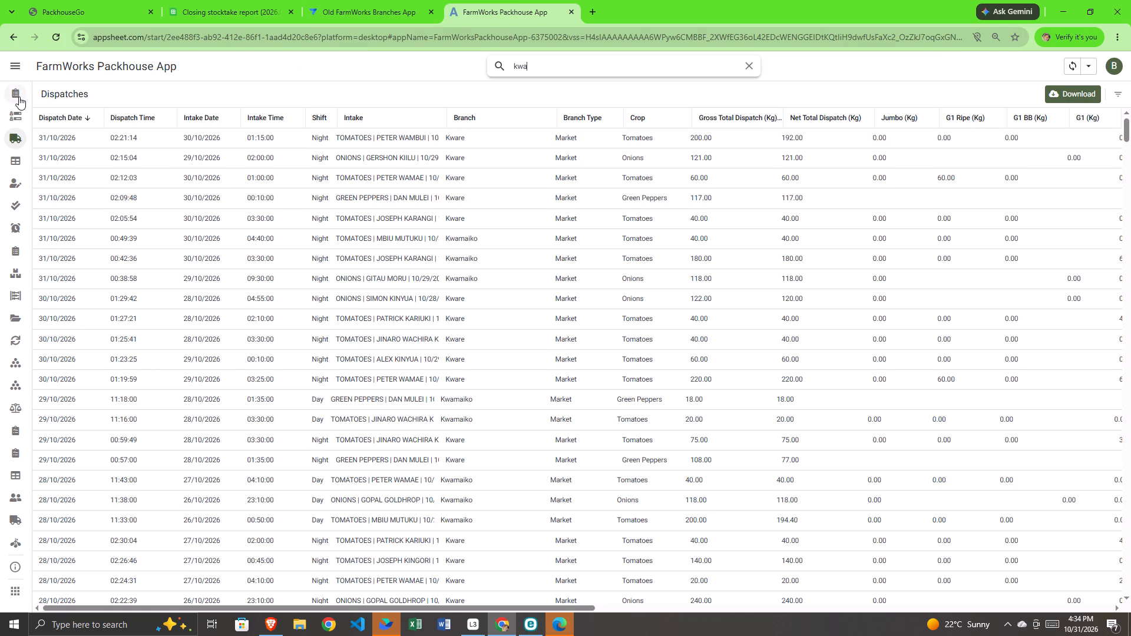
{"action": "left_click", "coordinate": [19, 97]}
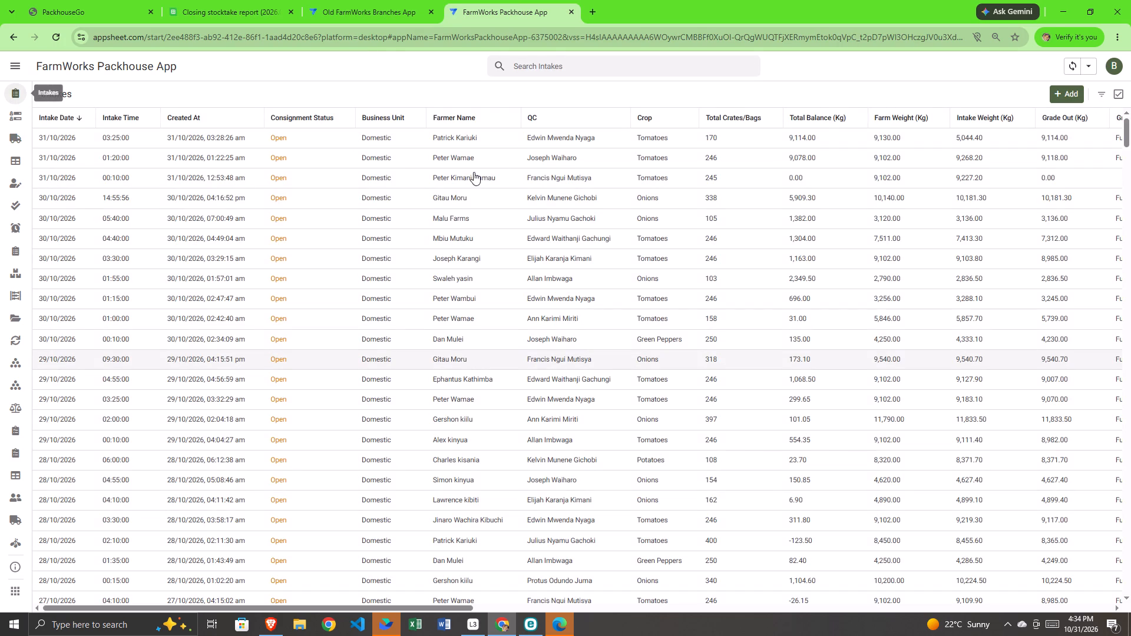
{"action": "left_click", "coordinate": [483, 178]}
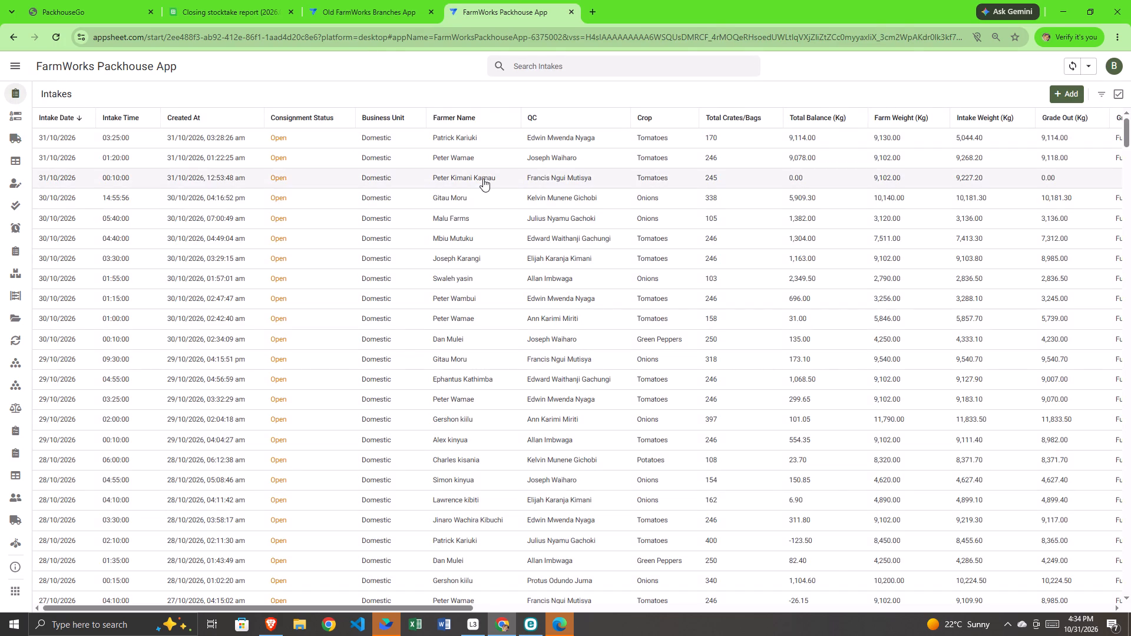
{"action": "scroll", "coordinate": [918, 380], "scroll_direction": "down", "scroll_amount": 14}
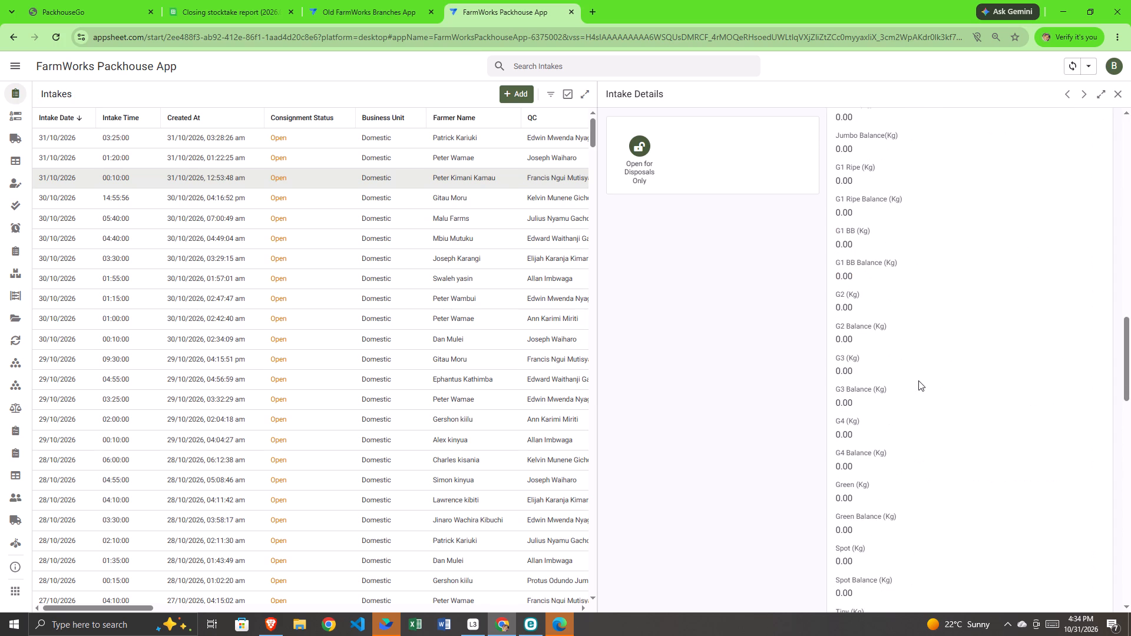
{"action": "scroll", "coordinate": [955, 455], "scroll_direction": "down", "scroll_amount": 6}
{"action": "scroll", "coordinate": [982, 308], "scroll_direction": "down", "scroll_amount": 5}
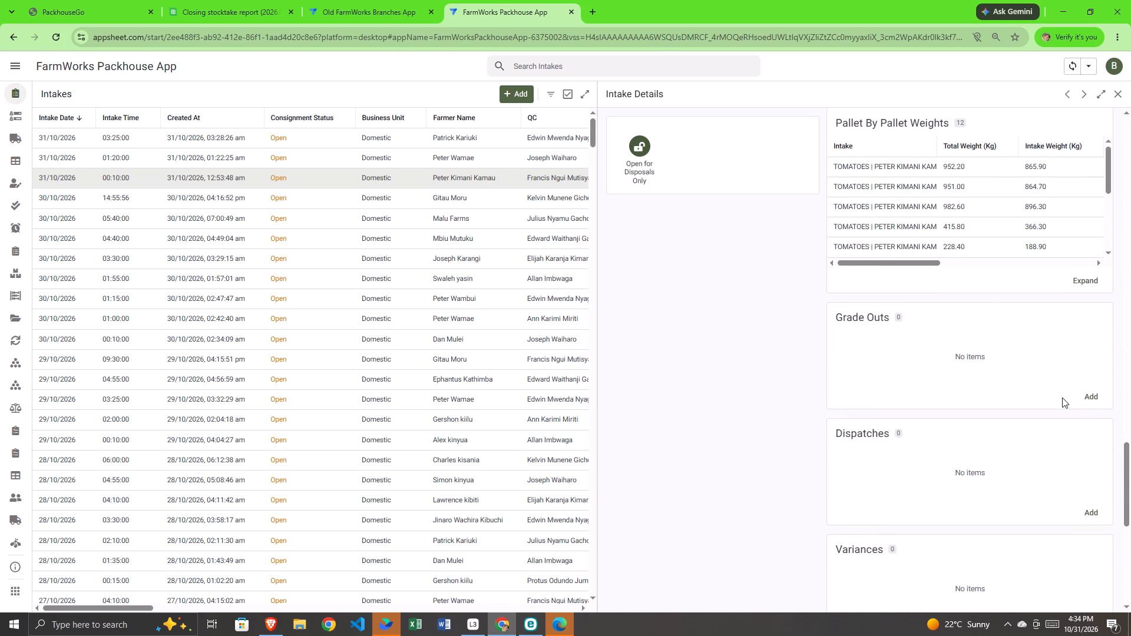
{"action": "left_click", "coordinate": [1083, 399]}
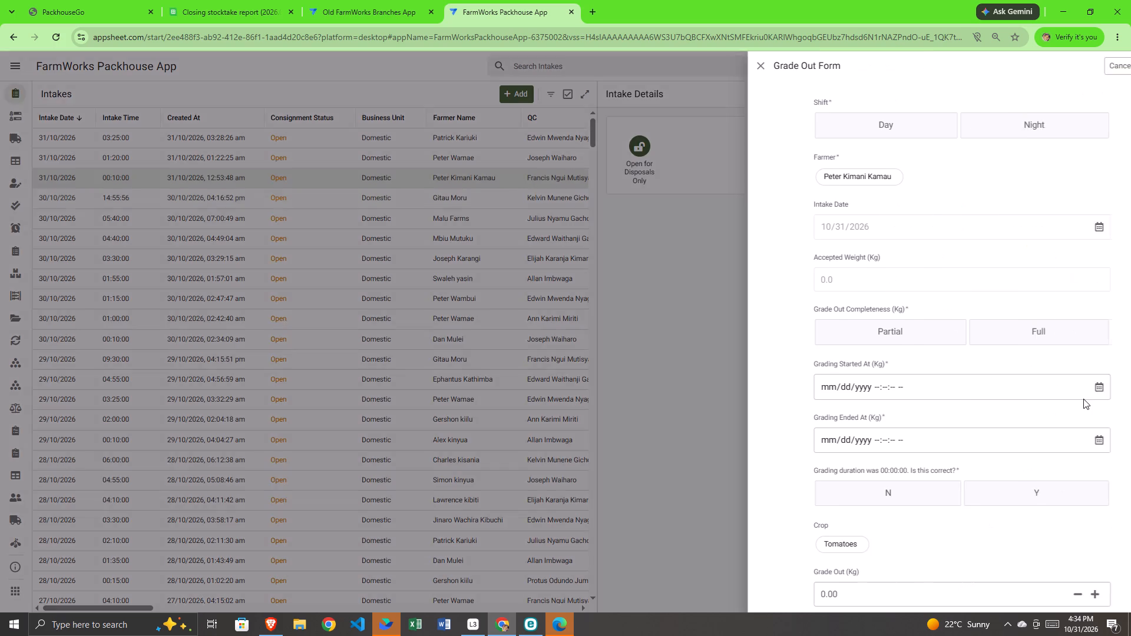
Set the grade out to Day shift, Full completeness, and grading started at 10/31/2026 01:34:35 PM.
{"action": "left_click", "coordinate": [844, 132]}
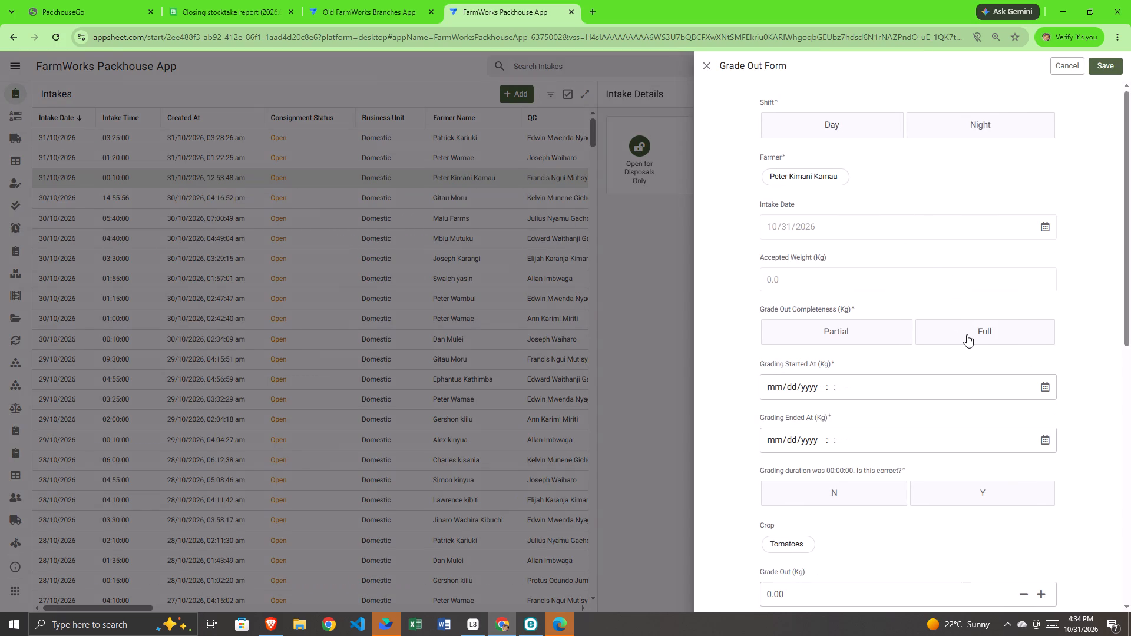
{"action": "left_click", "coordinate": [967, 334]}
{"action": "left_click", "coordinate": [1047, 395]}
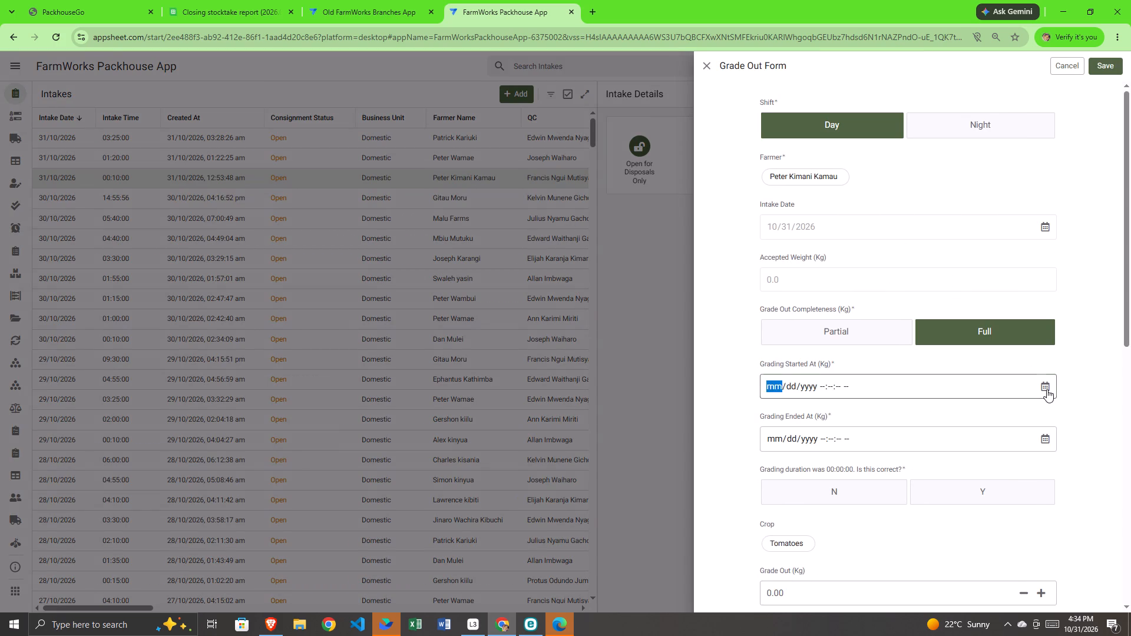
{"action": "left_click", "coordinate": [1047, 389]}
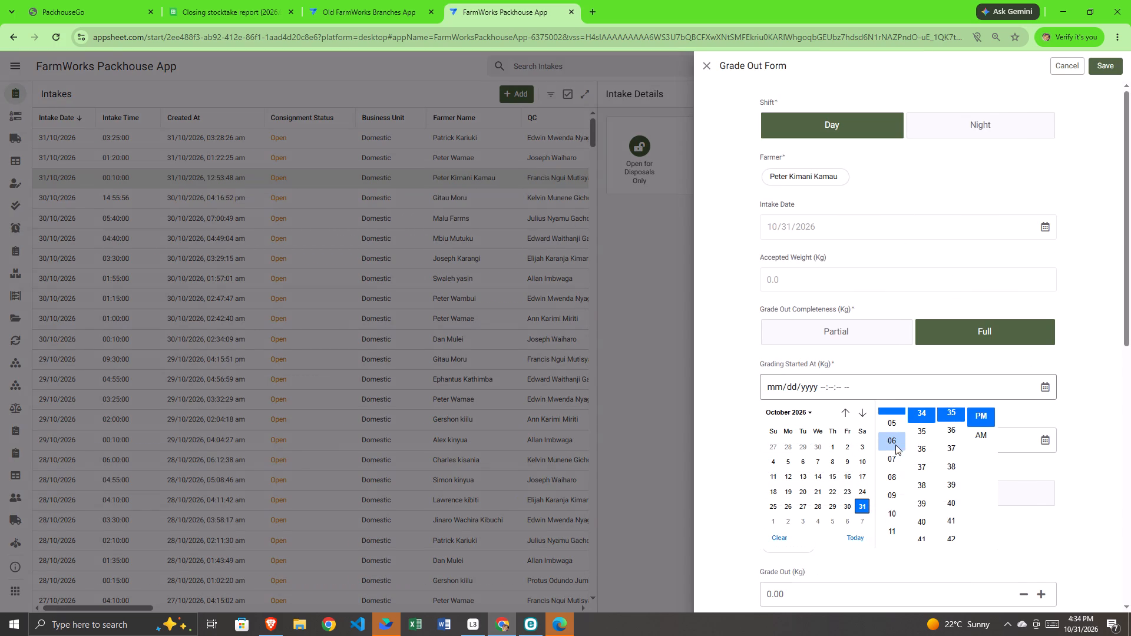
{"action": "scroll", "coordinate": [895, 445], "scroll_direction": "up", "scroll_amount": 3}
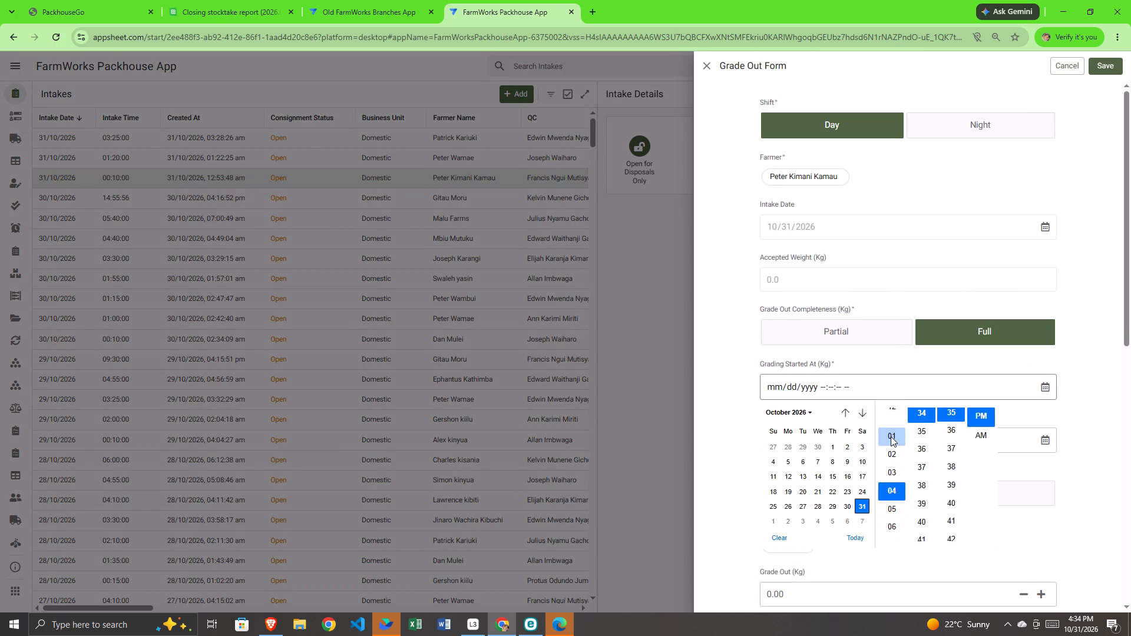
{"action": "left_click", "coordinate": [891, 436]}
{"action": "left_click", "coordinate": [1021, 414]}
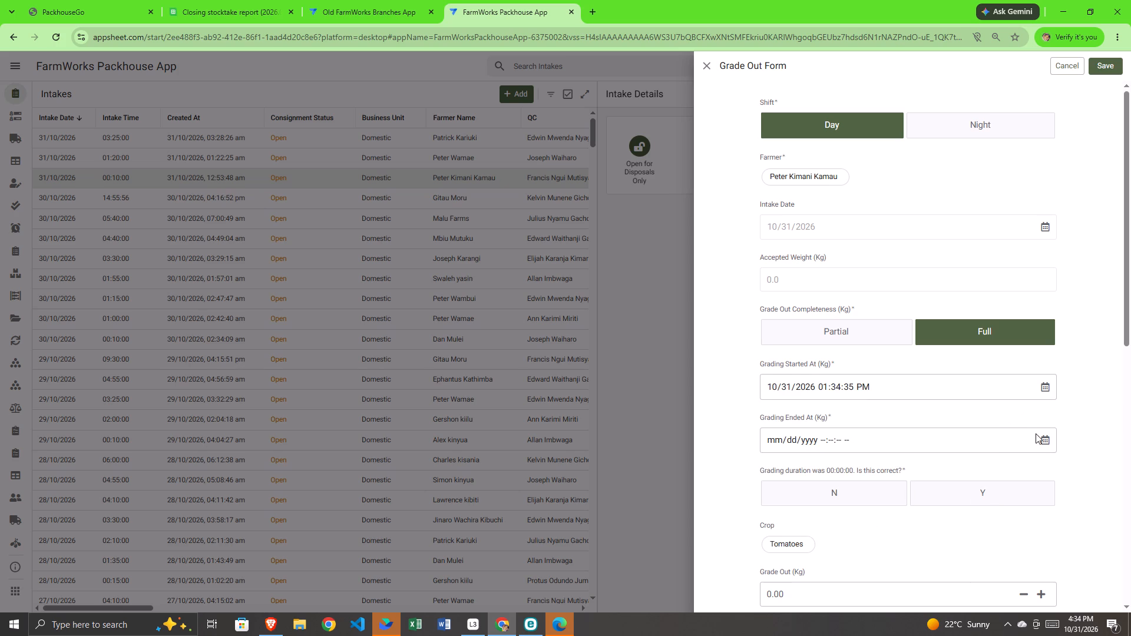
Set grading ended at 10/31/2026 04:34:45 PM and mark the grading duration as correct.
{"action": "left_click", "coordinate": [1044, 439]}
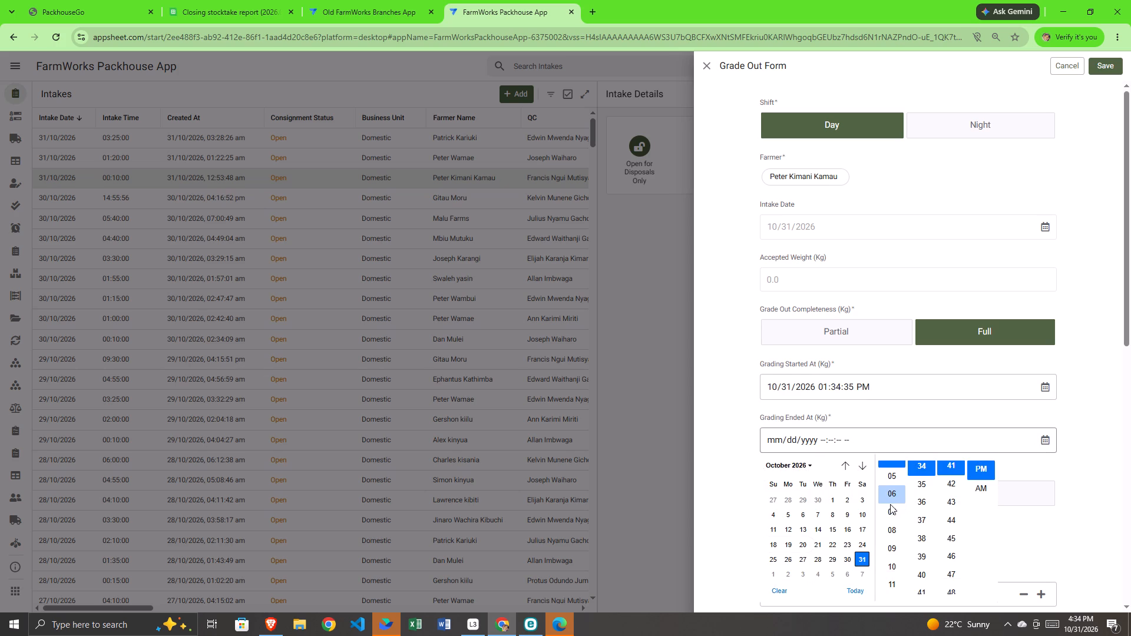
{"action": "left_click", "coordinate": [1018, 465]}
{"action": "left_click", "coordinate": [1046, 433]}
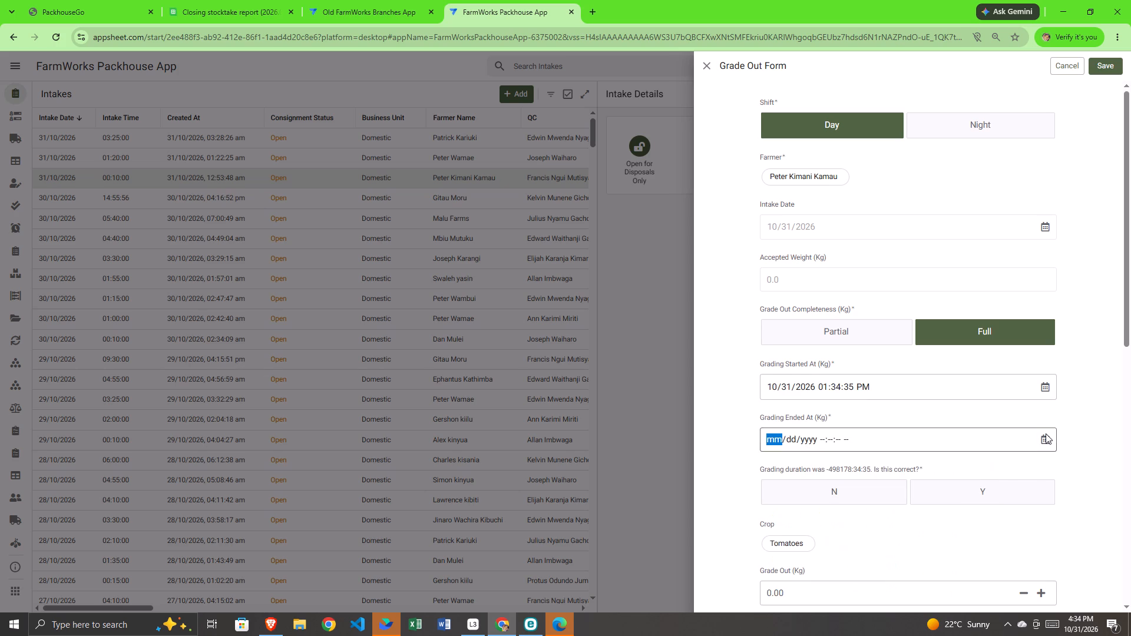
{"action": "left_click", "coordinate": [1046, 438]}
{"action": "left_click", "coordinate": [918, 474]}
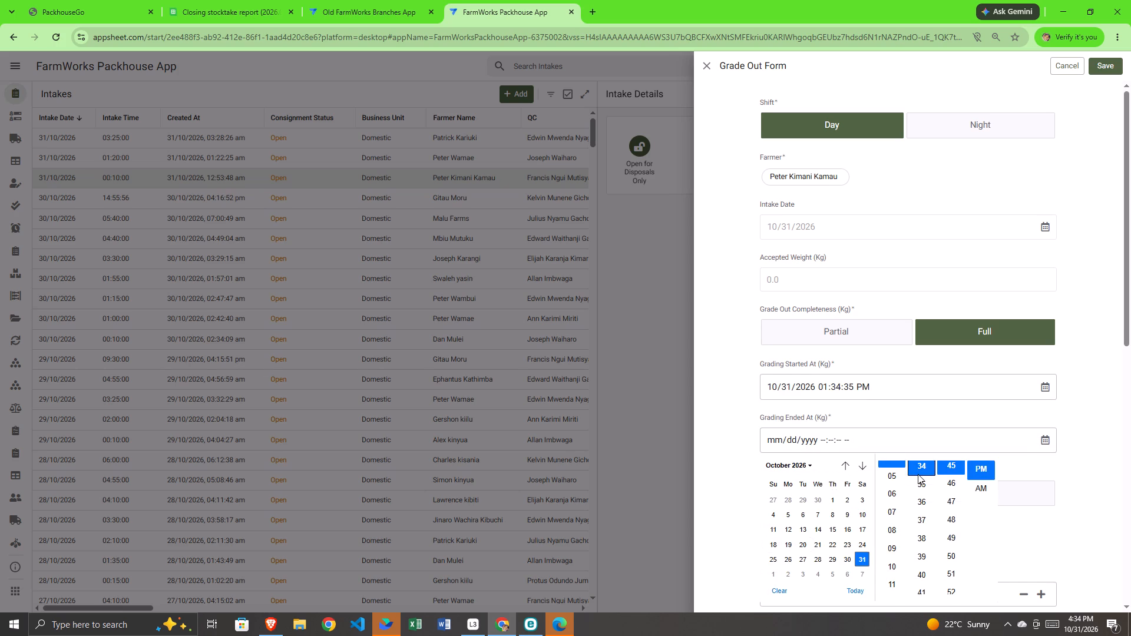
{"action": "left_click", "coordinate": [1025, 460]}
{"action": "left_click", "coordinate": [971, 496]}
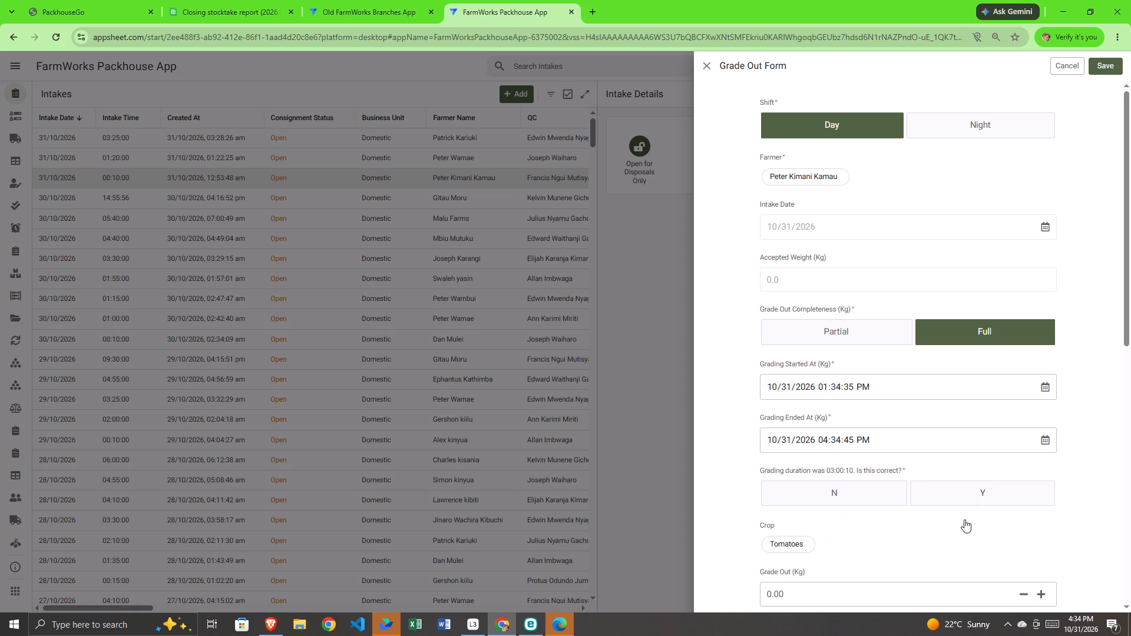
Enter the grade out weights: Grade Out 9094 kg, Ripe 3012 kg and BB 116 kg.
{"action": "scroll", "coordinate": [954, 538], "scroll_direction": "down", "scroll_amount": 4}
{"action": "left_click", "coordinate": [806, 461]}
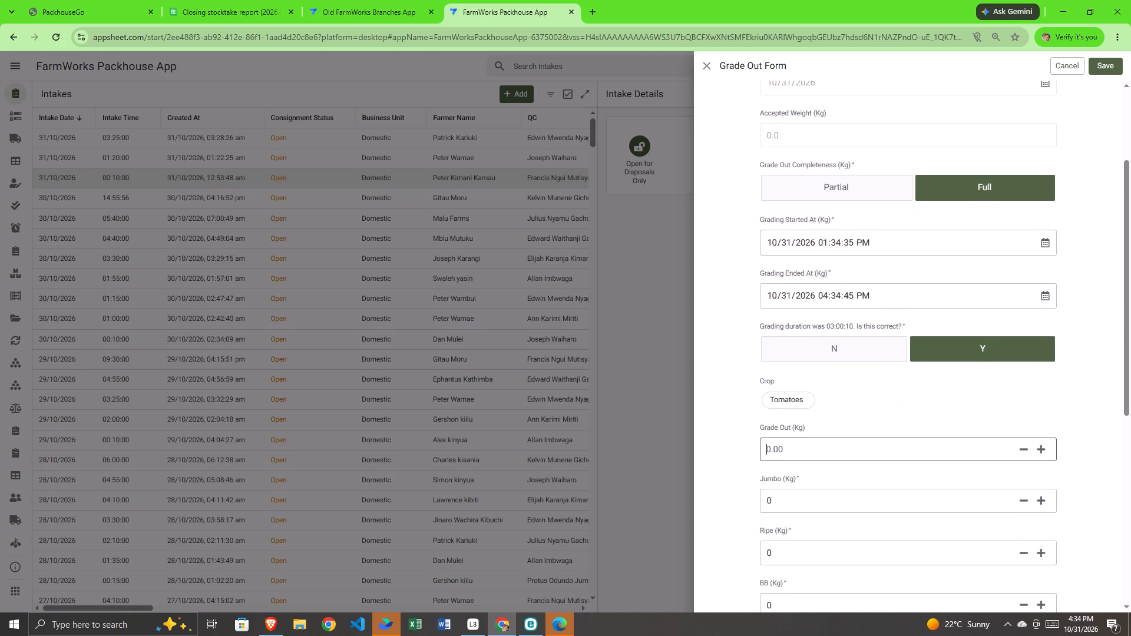
{"action": "key", "text": "BackSpace"}
{"action": "type", "text": "9094"}
{"action": "left_click", "coordinate": [778, 555]}
{"action": "key", "text": "BackSpace"}
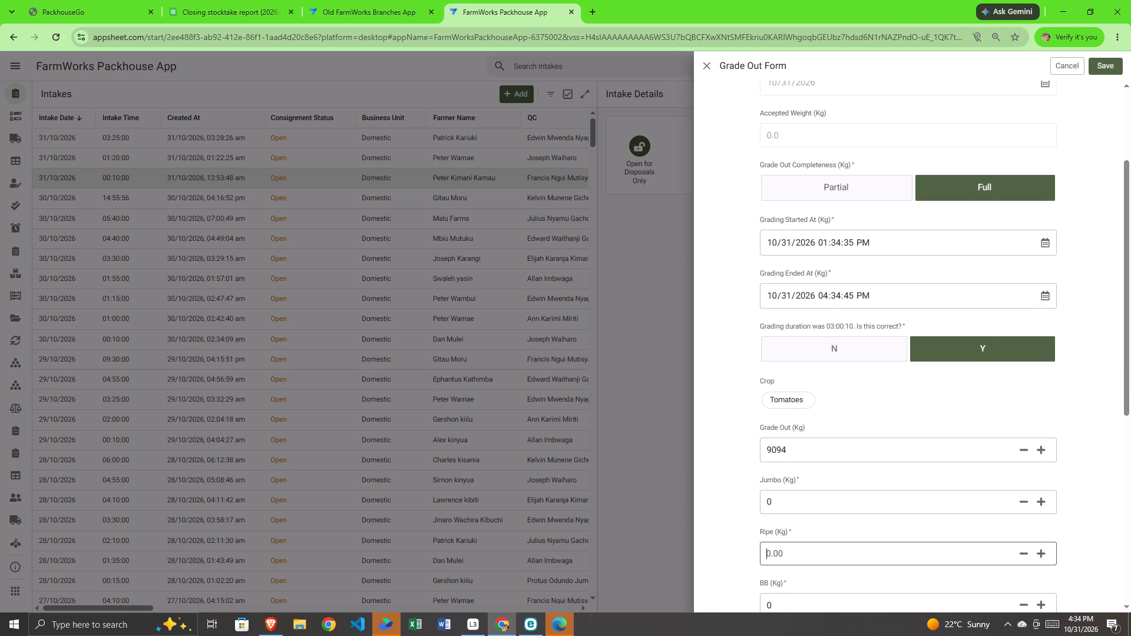
{"action": "type", "text": "3012"}
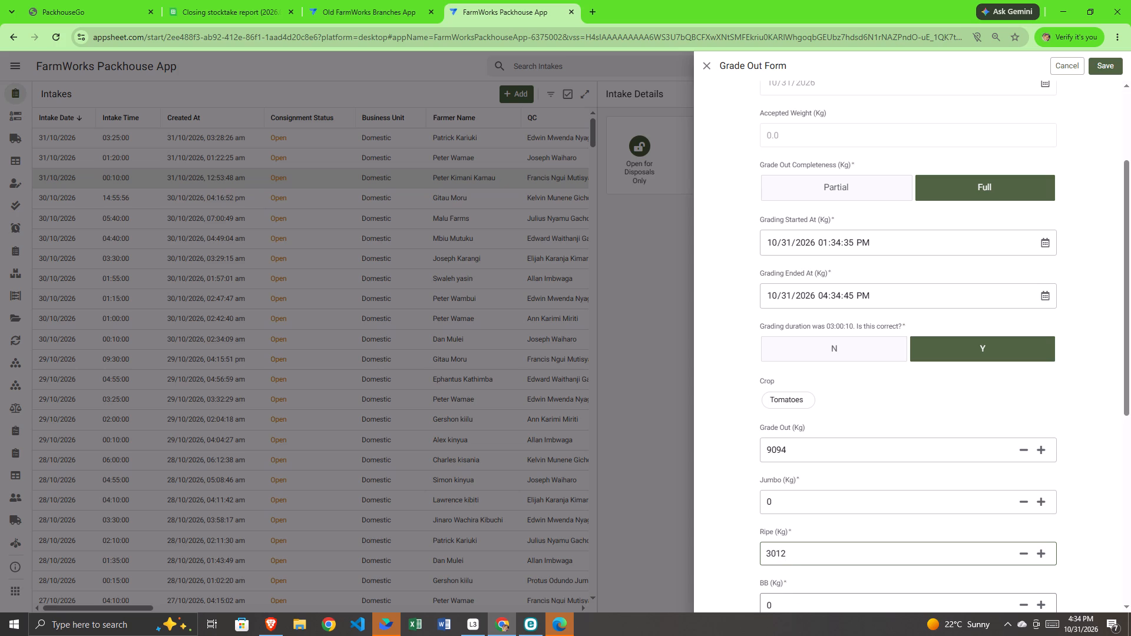
{"action": "left_click", "coordinate": [782, 596]}
{"action": "scroll", "coordinate": [782, 596], "scroll_direction": "down", "scroll_amount": 4}
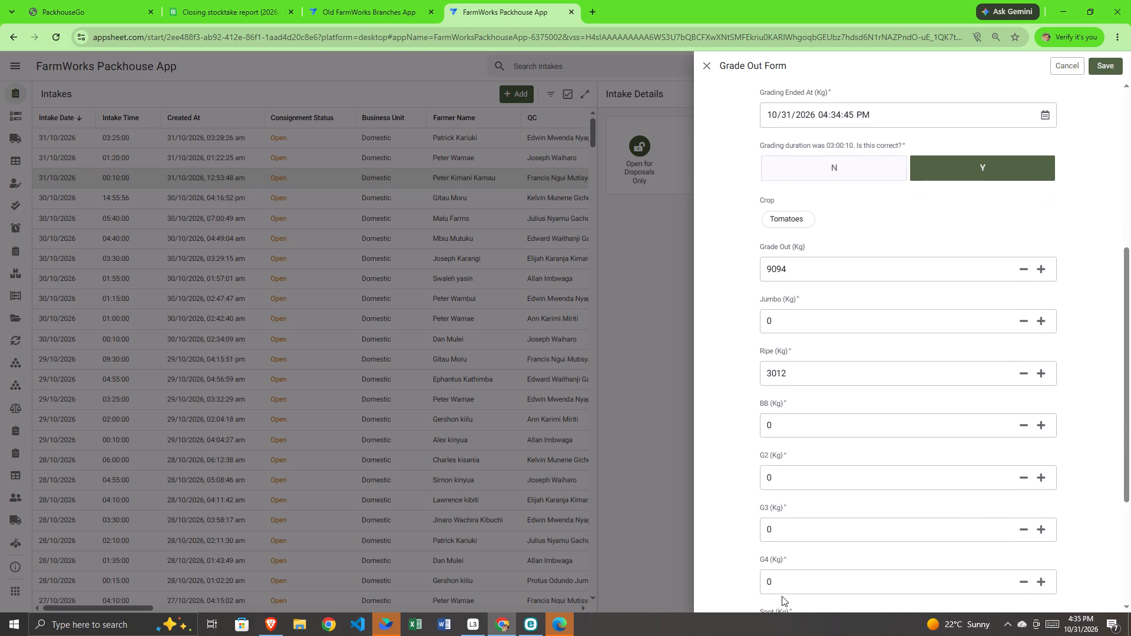
{"action": "left_click", "coordinate": [782, 433]}
{"action": "key", "text": "BackSpace"}
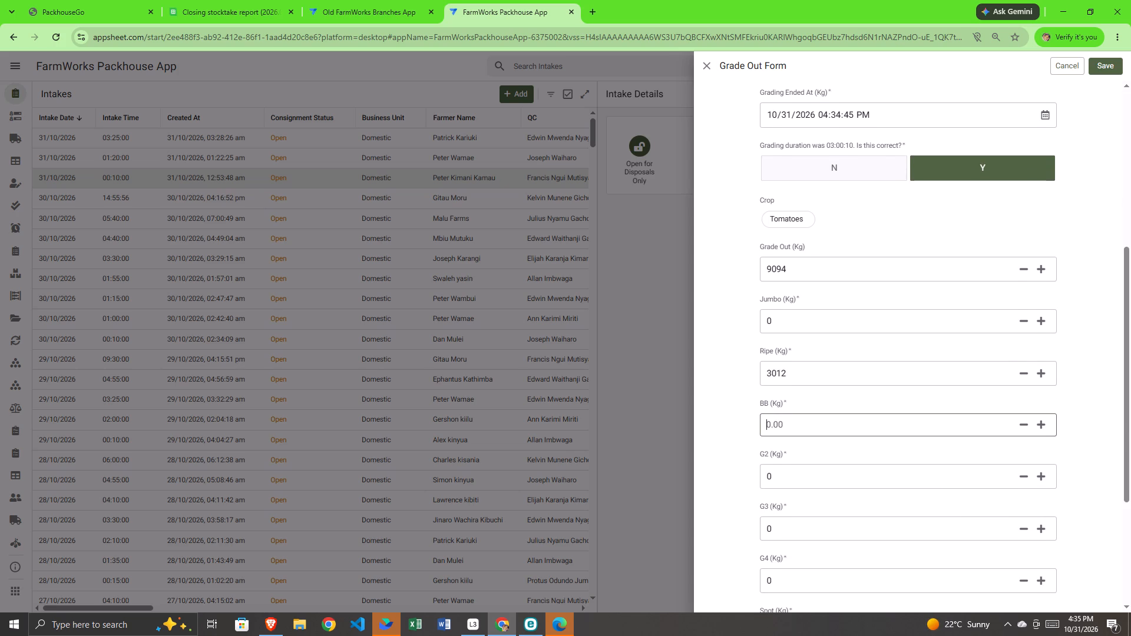
{"action": "type", "text": "116"}
Set the G2 weight to 3093 kg and the G3 weight to 1932 kg.
{"action": "left_click", "coordinate": [784, 476]}
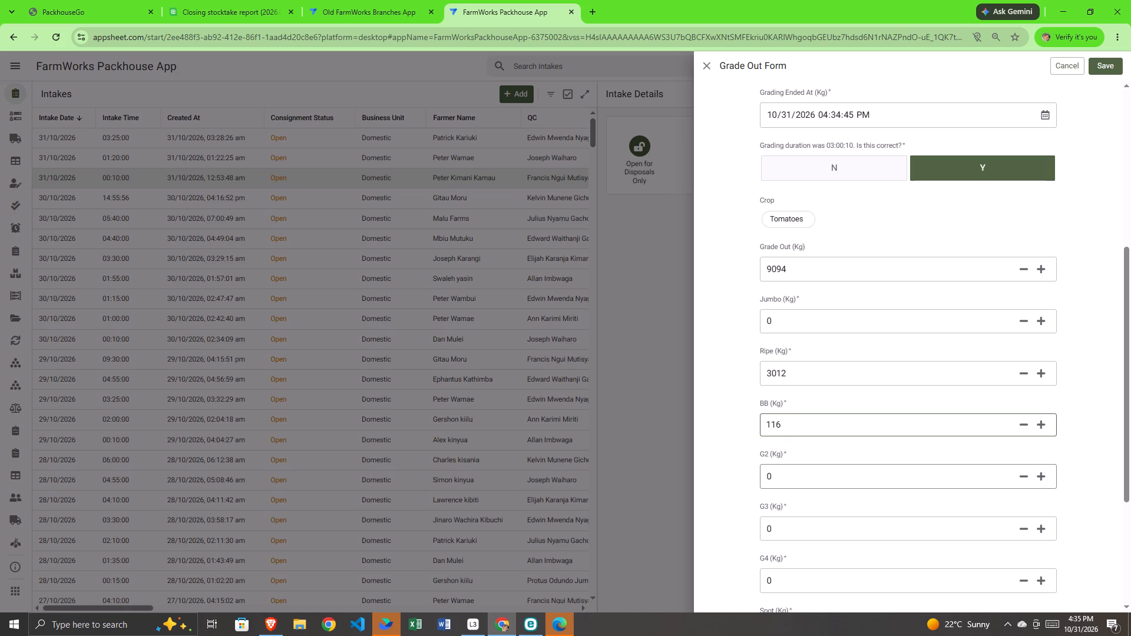
{"action": "key", "text": "BackSpace"}
{"action": "key", "text": "BackSpace"}
{"action": "key", "text": "BackSpace"}
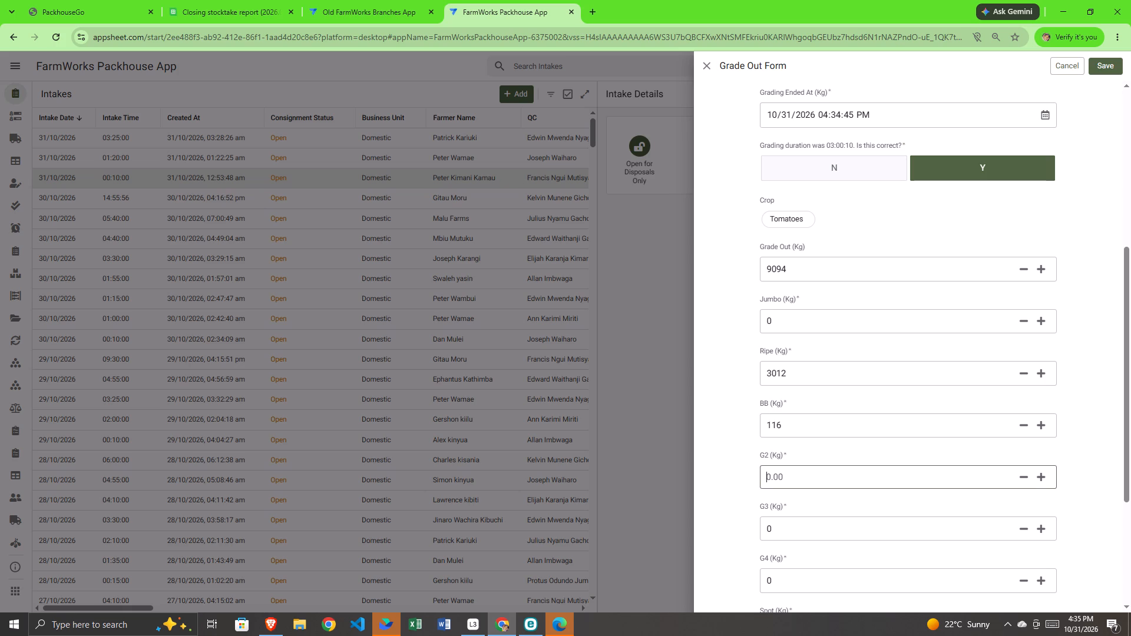
{"action": "type", "text": "30"}
{"action": "type", "text": "93"}
{"action": "left_click", "coordinate": [779, 534]}
{"action": "key", "text": "BackSpace"}
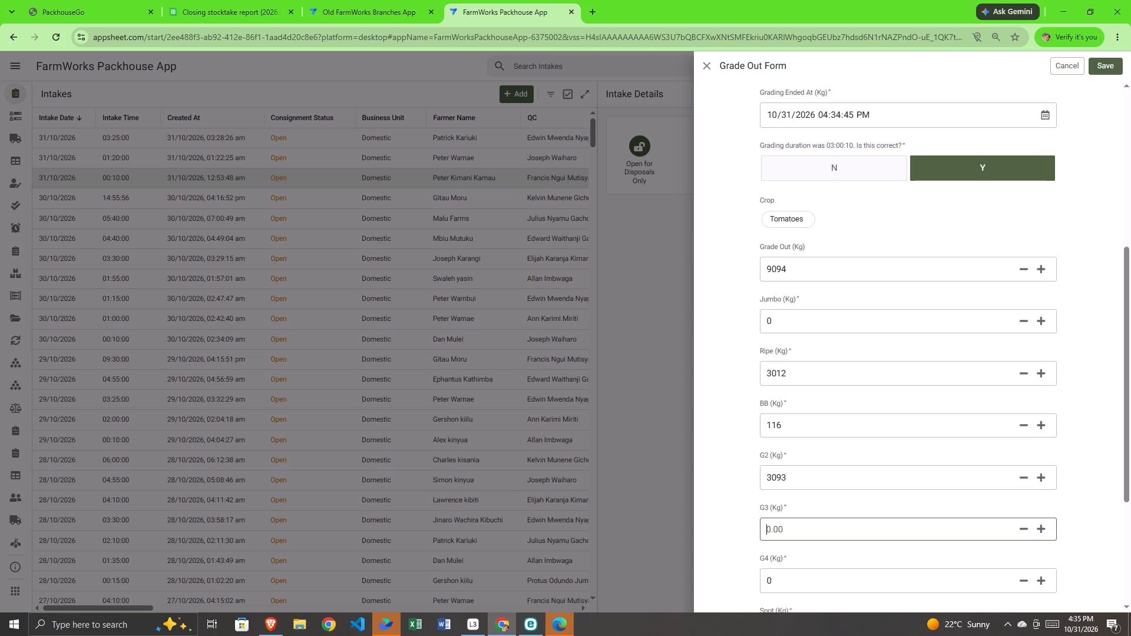
{"action": "key", "text": "1"}
{"action": "key", "text": "9"}
{"action": "type", "text": "32"}
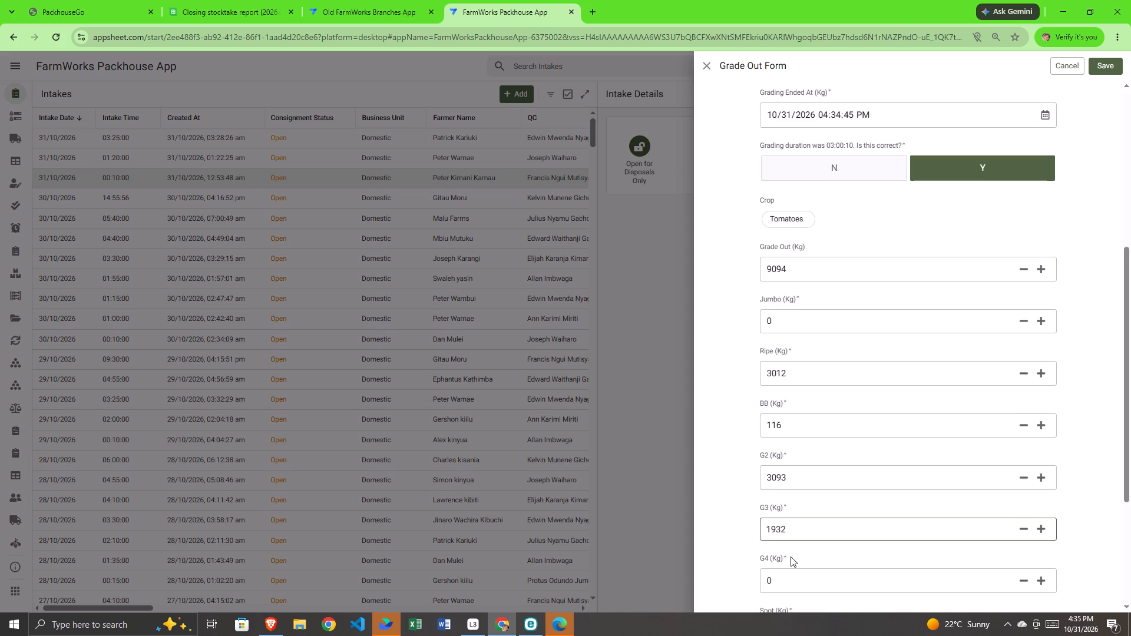
Set the G4 weight to 400 kg and the Spot weight to 464 kg.
{"action": "scroll", "coordinate": [791, 556], "scroll_direction": "down", "scroll_amount": 1}
{"action": "left_click", "coordinate": [782, 547]}
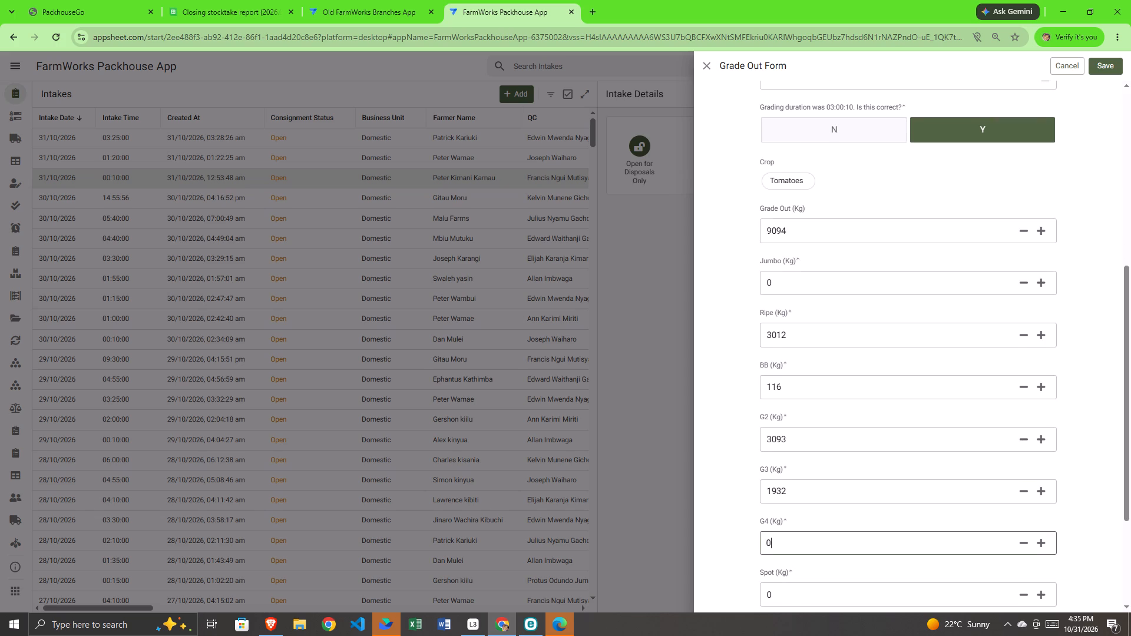
{"action": "key", "text": "BackSpace"}
{"action": "key", "text": "3"}
{"action": "key", "text": "BackSpace"}
{"action": "type", "text": "400"}
{"action": "scroll", "coordinate": [842, 582], "scroll_direction": "down", "scroll_amount": 3}
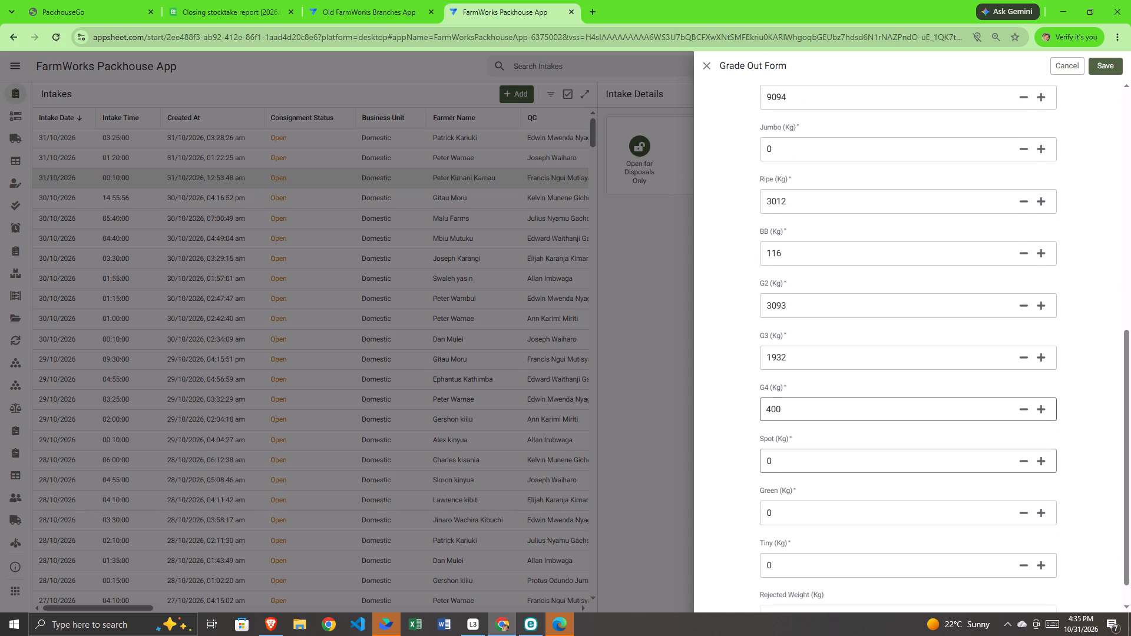
{"action": "left_click", "coordinate": [781, 468]}
{"action": "key", "text": "BackSpace"}
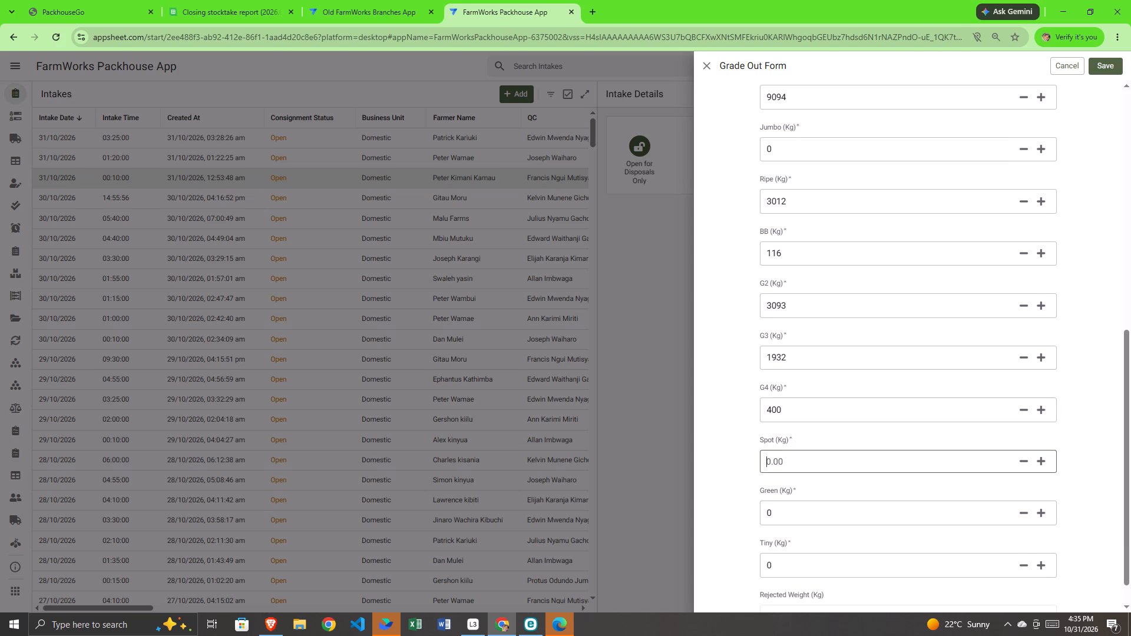
{"action": "type", "text": "464"}
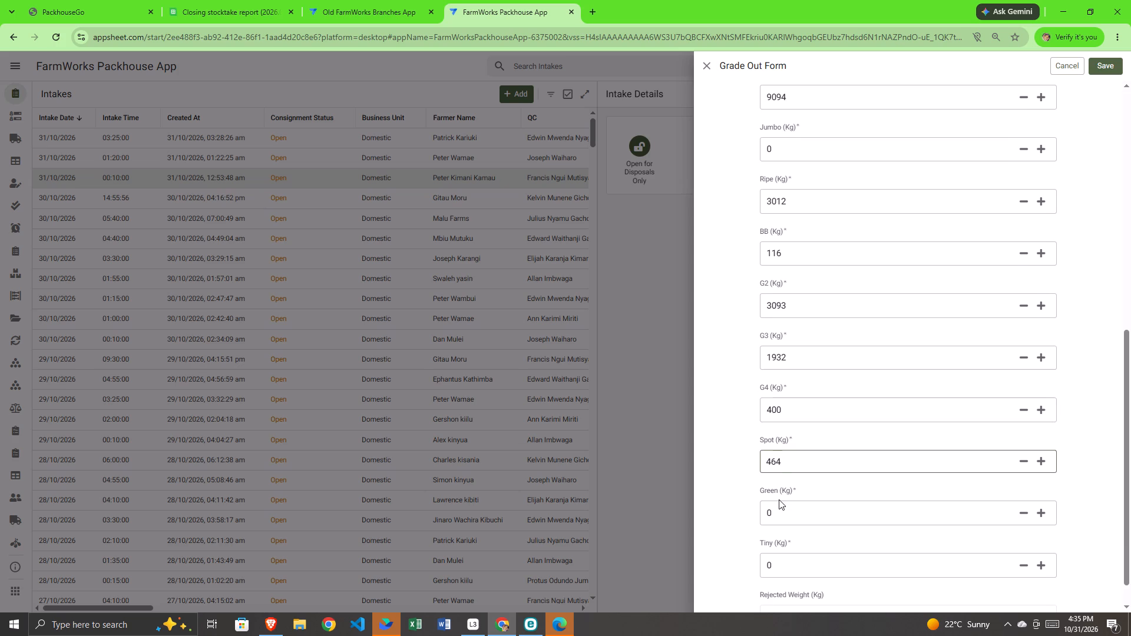
Set the Green weight to 2 kg and save the grade out.
{"action": "left_click", "coordinate": [776, 512]}
{"action": "key", "text": "BackSpace"}
{"action": "key", "text": "2"}
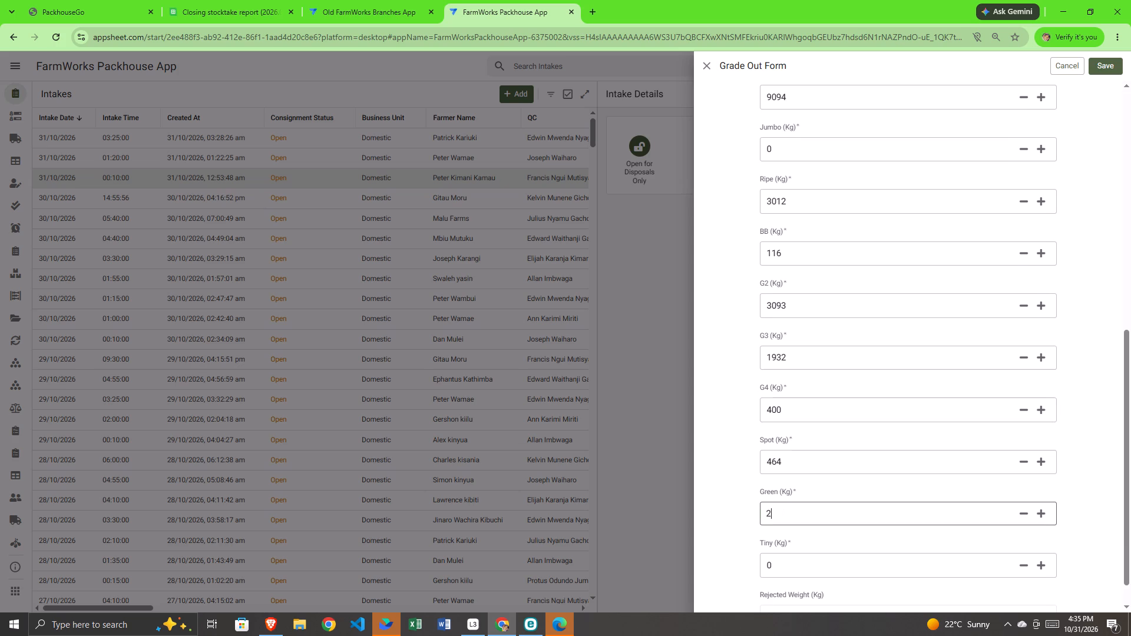
{"action": "scroll", "coordinate": [835, 535], "scroll_direction": "down", "scroll_amount": 3}
{"action": "left_click", "coordinate": [803, 558]}
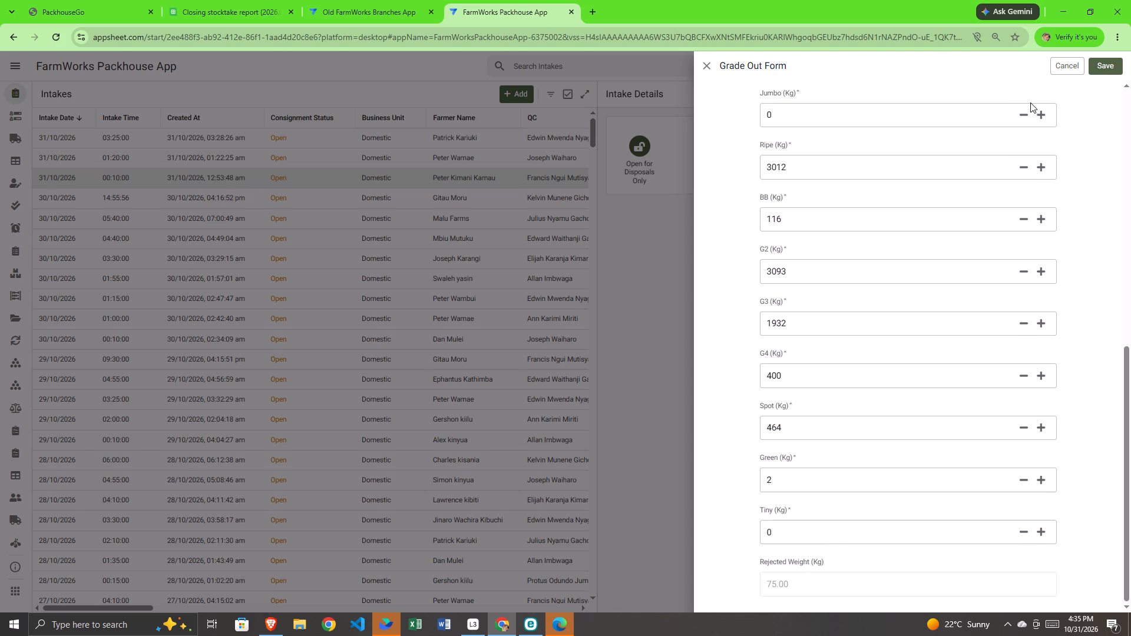
{"action": "left_click", "coordinate": [1094, 59]}
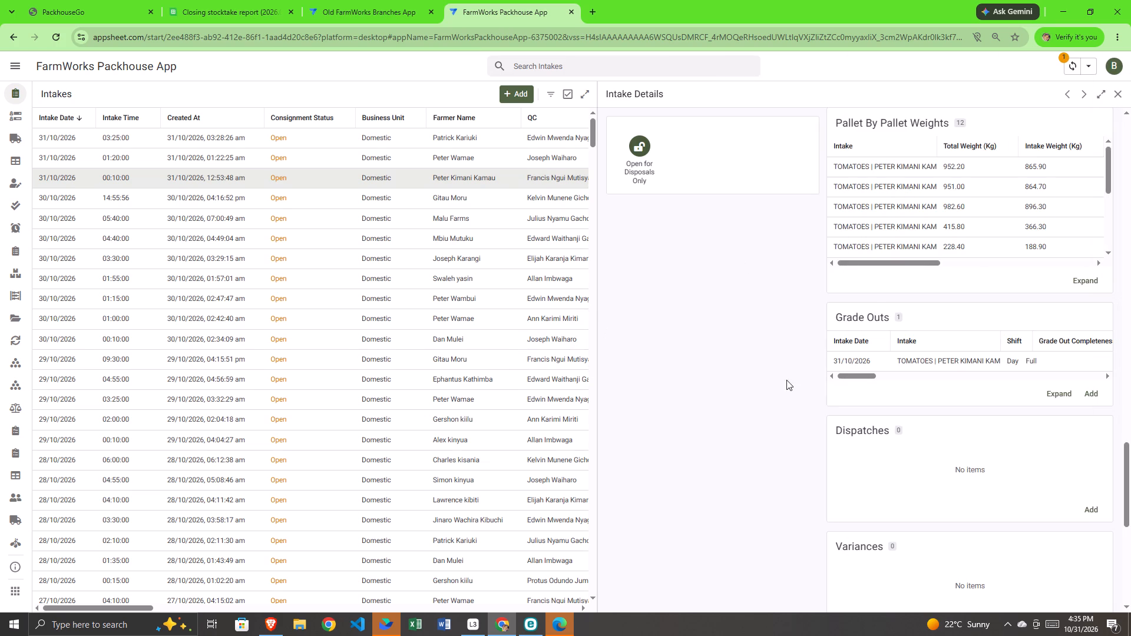
Switch to Lark and copy the latest tomato grade out message, dated 31th October 26, from the Sourcing chat.
{"action": "left_click", "coordinate": [384, 624]}
{"action": "scroll", "coordinate": [247, 344], "scroll_direction": "up", "scroll_amount": 2}
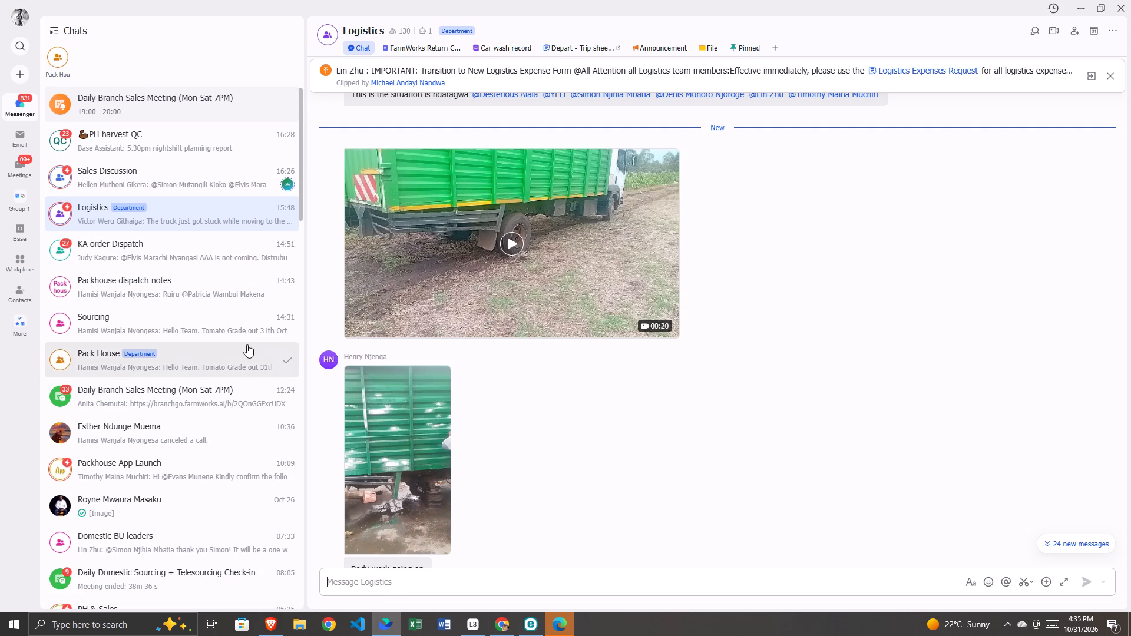
{"action": "scroll", "coordinate": [247, 344], "scroll_direction": "up", "scroll_amount": 1}
{"action": "left_click", "coordinate": [153, 322]}
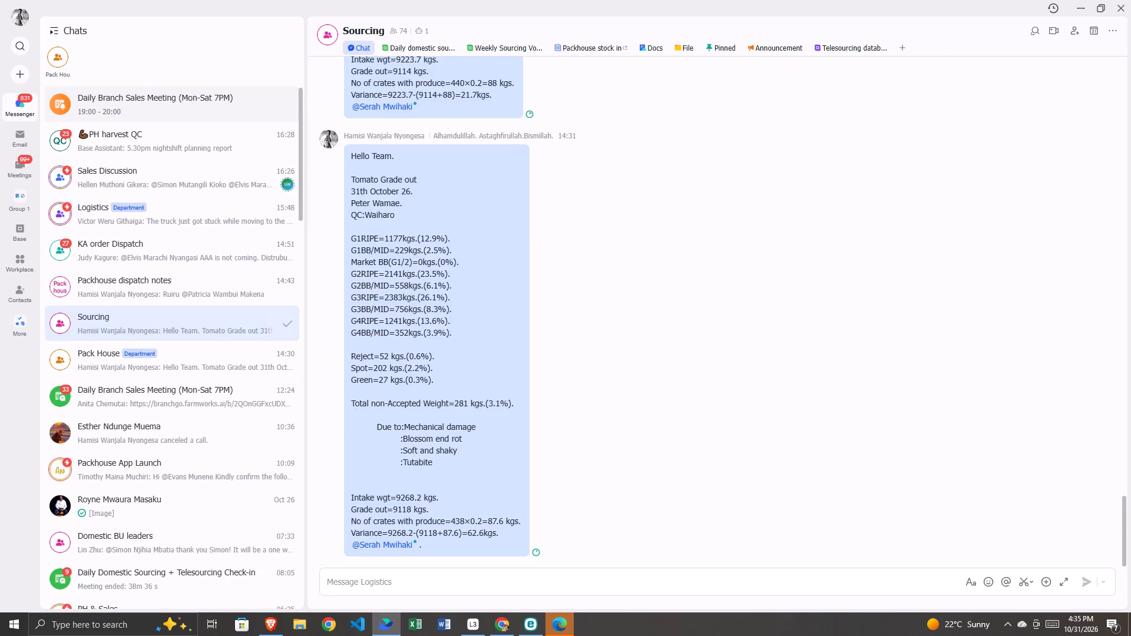
{"action": "right_click", "coordinate": [477, 358]}
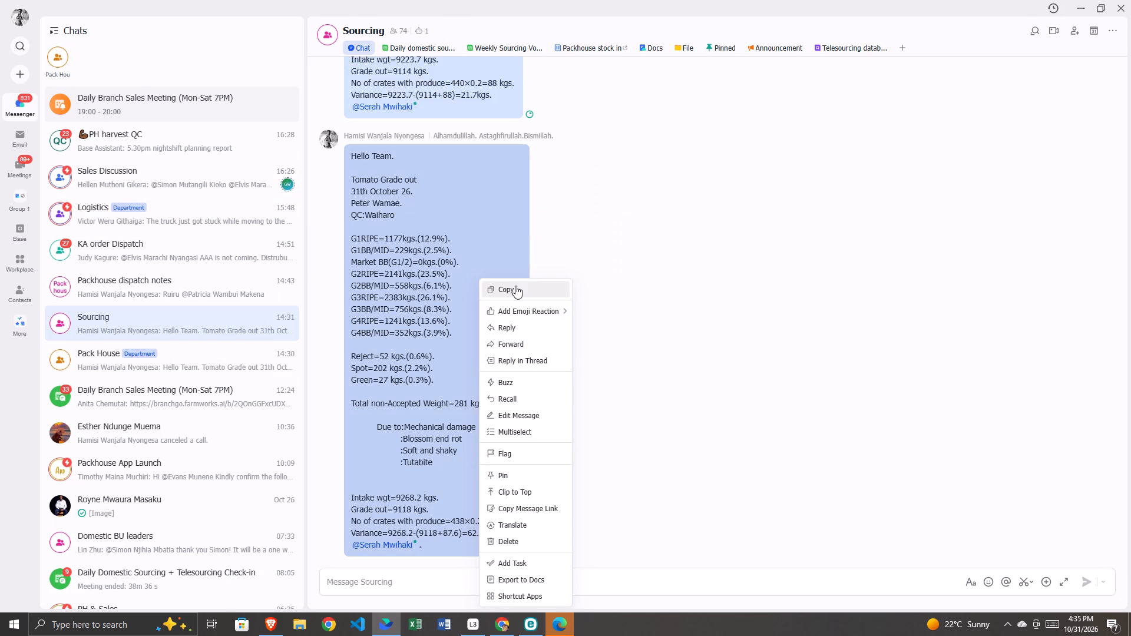
{"action": "left_click", "coordinate": [515, 286]}
Open the personal memo chat with oneself and paste the copied grade out message as a draft.
{"action": "scroll", "coordinate": [158, 475], "scroll_direction": "down", "scroll_amount": 3}
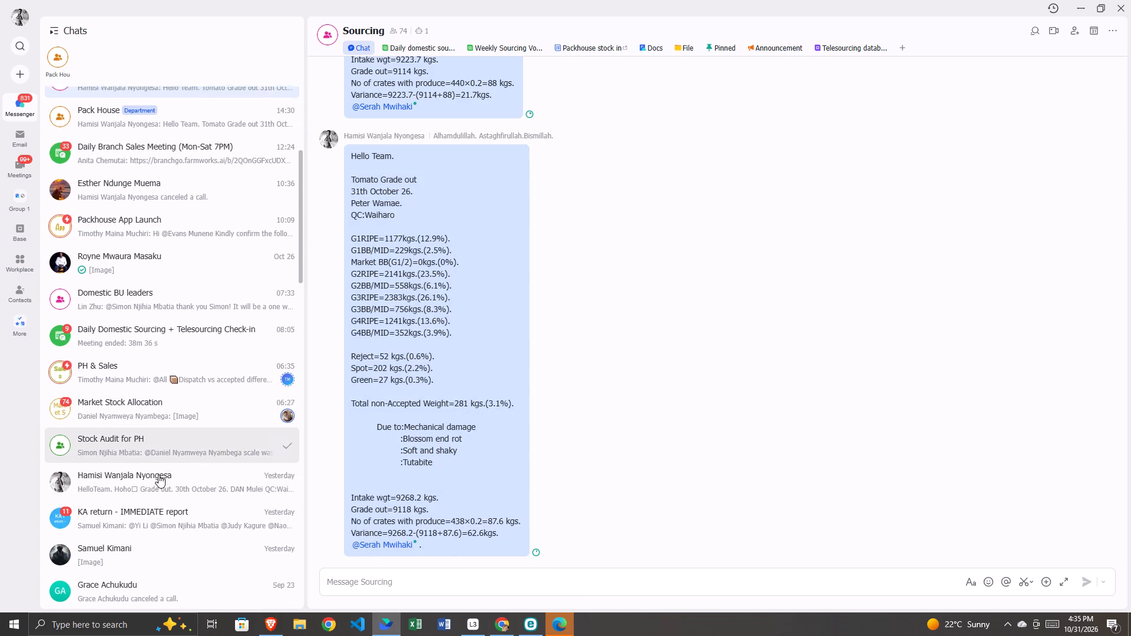
{"action": "scroll", "coordinate": [158, 475], "scroll_direction": "down", "scroll_amount": 1}
{"action": "left_click", "coordinate": [181, 476]}
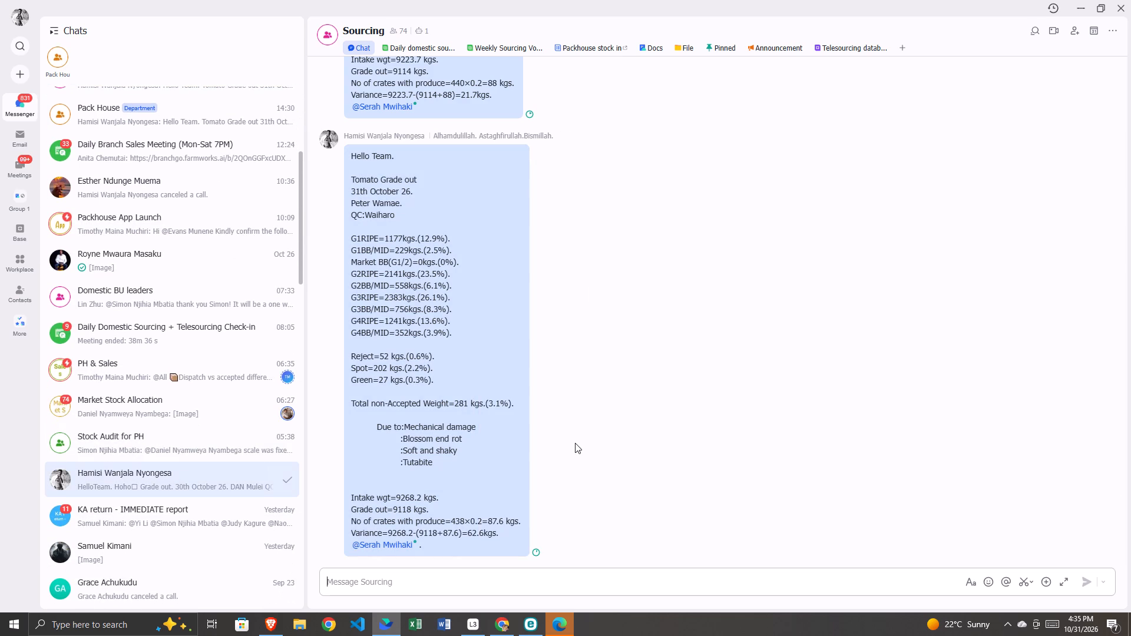
{"action": "scroll", "coordinate": [575, 443], "scroll_direction": "down", "scroll_amount": 4}
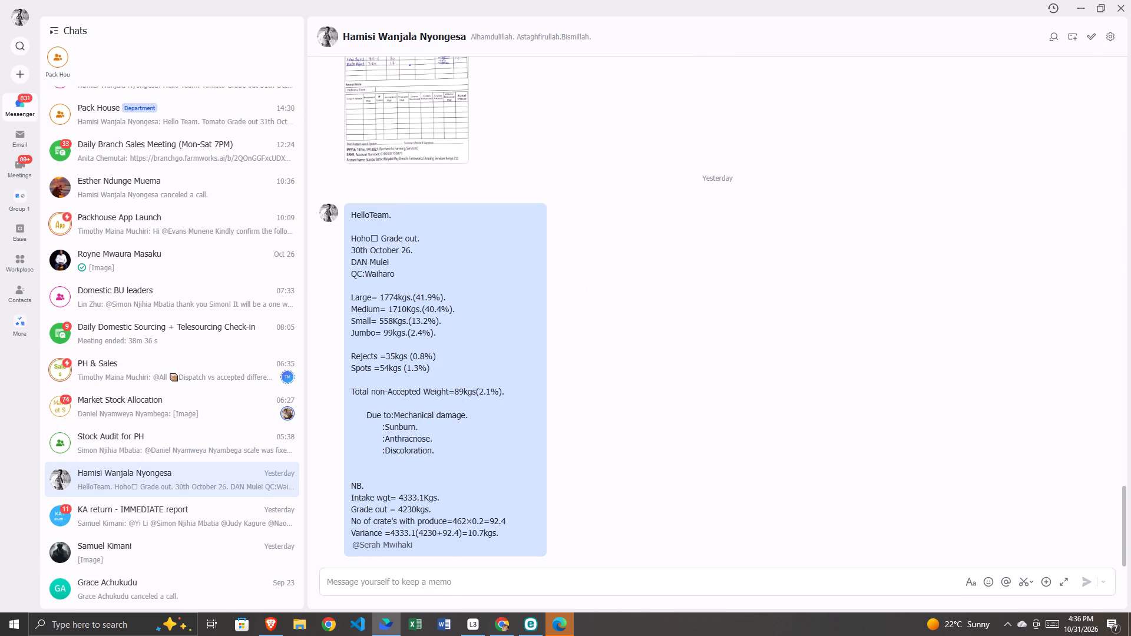
{"action": "left_click", "coordinate": [444, 581]}
{"action": "right_click", "coordinate": [444, 581]}
{"action": "left_click", "coordinate": [461, 591]}
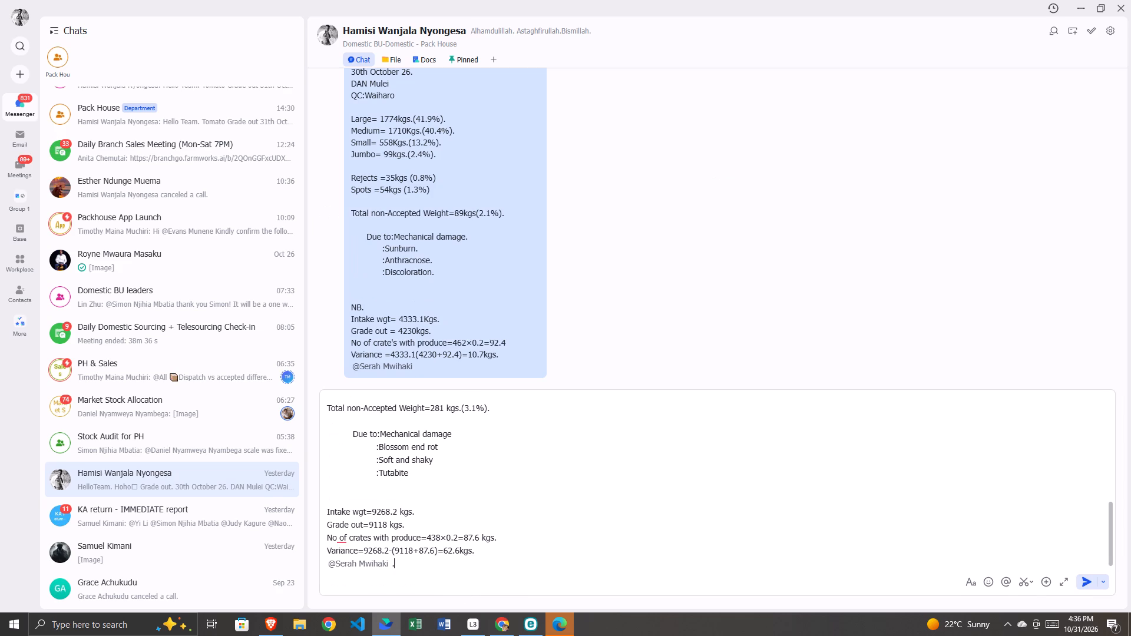
Change the farmer's surname in the draft grade out message to Kimani.
{"action": "scroll", "coordinate": [464, 407], "scroll_direction": "up", "scroll_amount": 8}
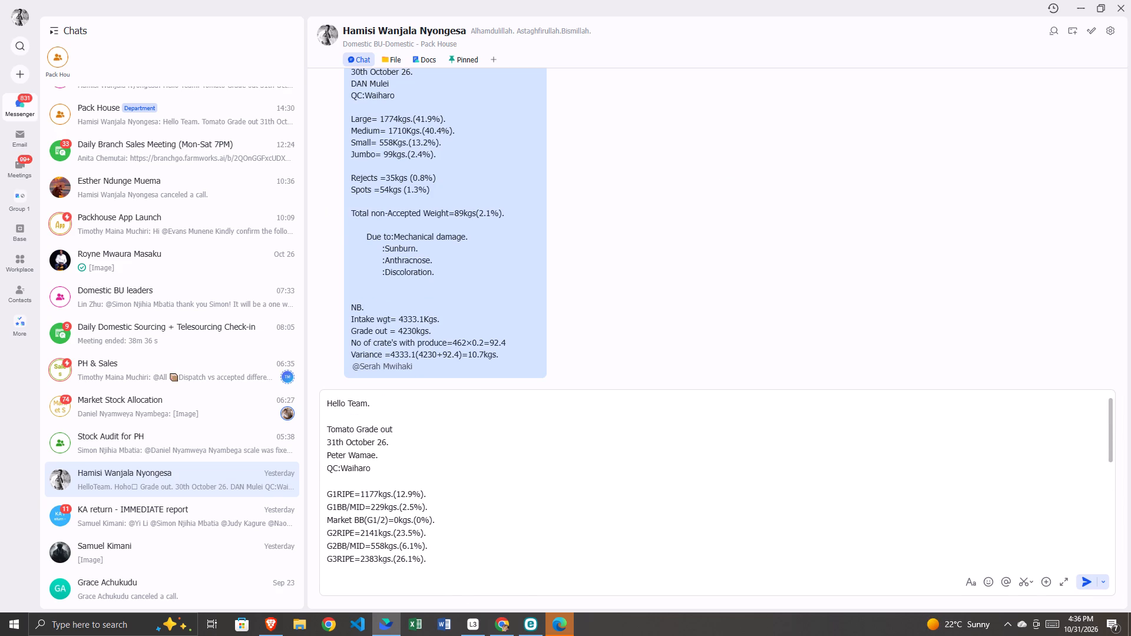
{"action": "left_click", "coordinate": [378, 456]}
{"action": "key", "text": "BackSpace"}
{"action": "key", "text": "BackSpace"}
{"action": "key", "text": "BackSpace"}
{"action": "key", "text": "BackSpace"}
{"action": "key", "text": "BackSpace"}
{"action": "key", "text": "BackSpace"}
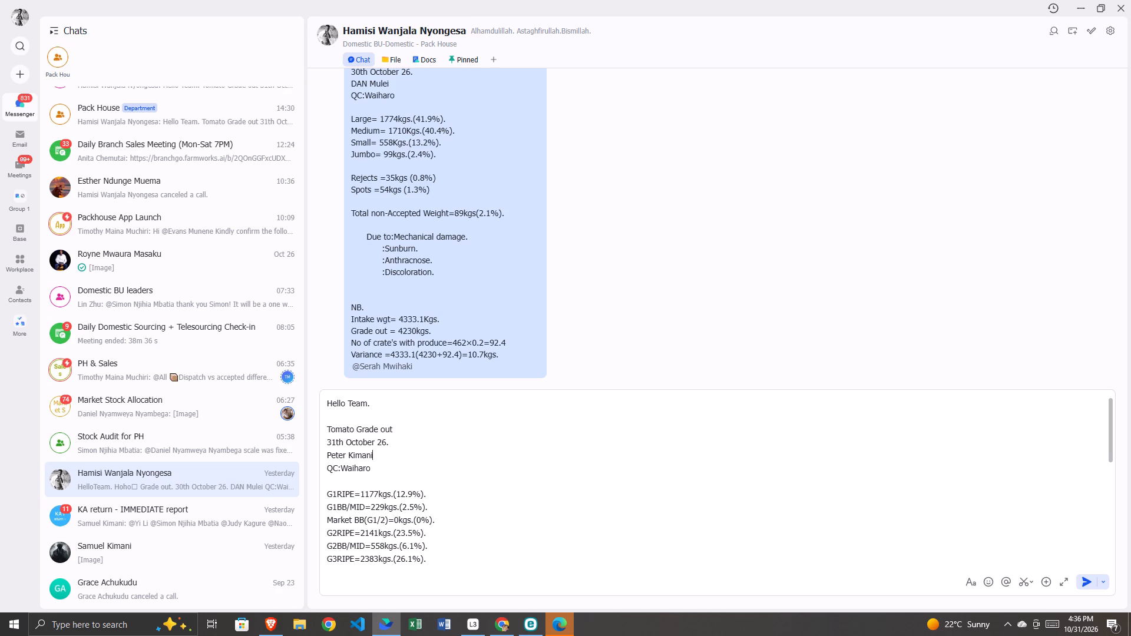
Change the QC name in the draft grade out message to Francis.
{"action": "left_click", "coordinate": [372, 468]}
{"action": "key", "text": "BackSpace"}
{"action": "key", "text": "BackSpace"}
{"action": "key", "text": "BackSpace"}
{"action": "key", "text": "BackSpace"}
{"action": "key", "text": "BackSpace"}
{"action": "key", "text": "BackSpace"}
{"action": "key", "text": "BackSpace"}
{"action": "type", "text": "ncis"}
Set the G1RIPE line in the draft grade out message to 3012kgs and 33.1%.
{"action": "left_click", "coordinate": [376, 493]}
{"action": "key", "text": "BackSpace"}
{"action": "key", "text": "BackSpace"}
{"action": "key", "text": "BackSpace"}
{"action": "key", "text": "BackSpace"}
{"action": "type", "text": "3012"}
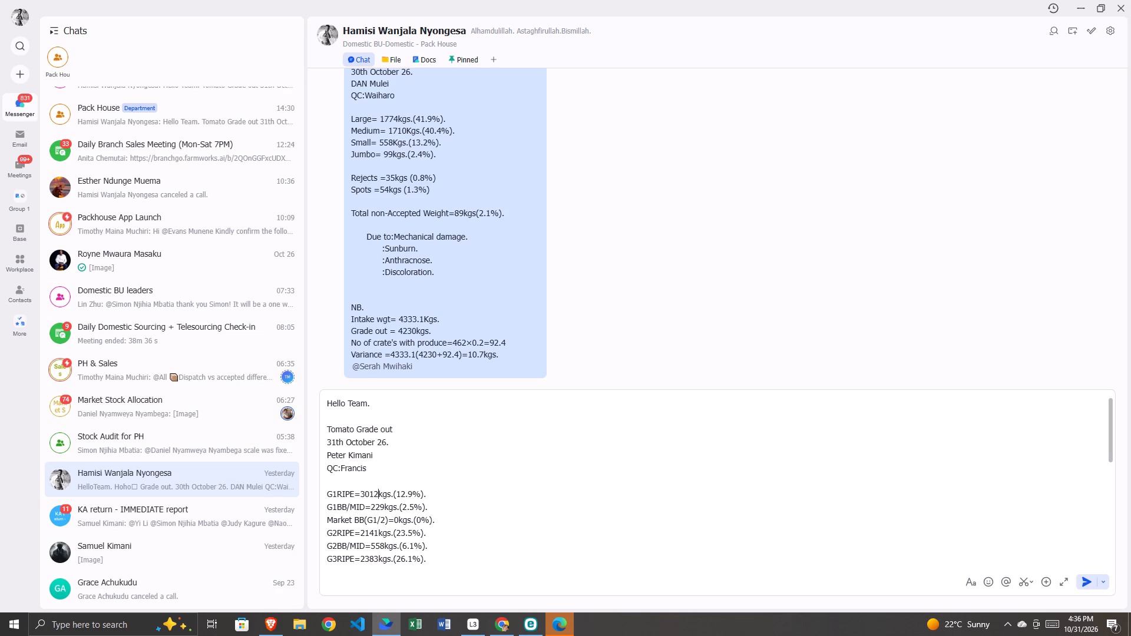
{"action": "left_click", "coordinate": [412, 494]}
{"action": "key", "text": "BackSpace"}
{"action": "key", "text": "BackSpace"}
{"action": "key", "text": "BackSpace"}
{"action": "key", "text": "BackSpace"}
{"action": "type", "text": "33.1"}
Set the G1BB/MID line in the draft grade out message to 116kgs and 1.3%.
{"action": "left_click", "coordinate": [383, 509]}
{"action": "key", "text": "BackSpace"}
{"action": "key", "text": "BackSpace"}
{"action": "key", "text": "BackSpace"}
{"action": "type", "text": "116"}
{"action": "left_click", "coordinate": [414, 508]}
{"action": "key", "text": "BackSpace"}
{"action": "key", "text": "BackSpace"}
{"action": "key", "text": "BackSpace"}
{"action": "type", "text": "1.3"}
Set the G2RIPE line in the draft grade out message to 2937kgs and 32.2%.
{"action": "scroll", "coordinate": [431, 534], "scroll_direction": "down", "scroll_amount": 1}
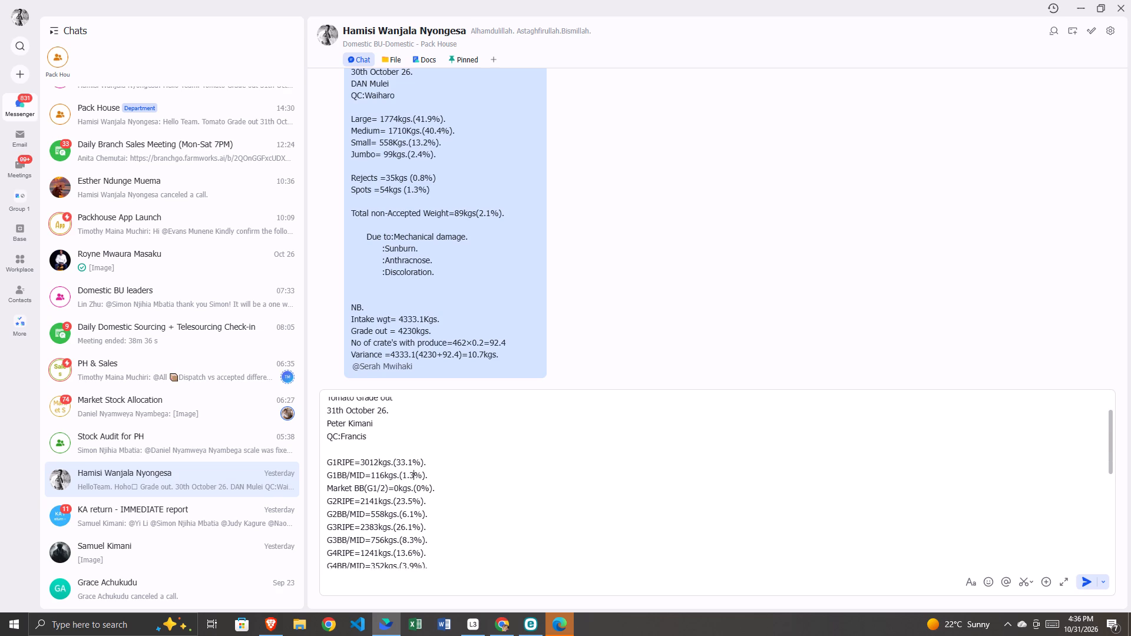
{"action": "scroll", "coordinate": [431, 534], "scroll_direction": "down", "scroll_amount": 1}
{"action": "left_click", "coordinate": [378, 496]}
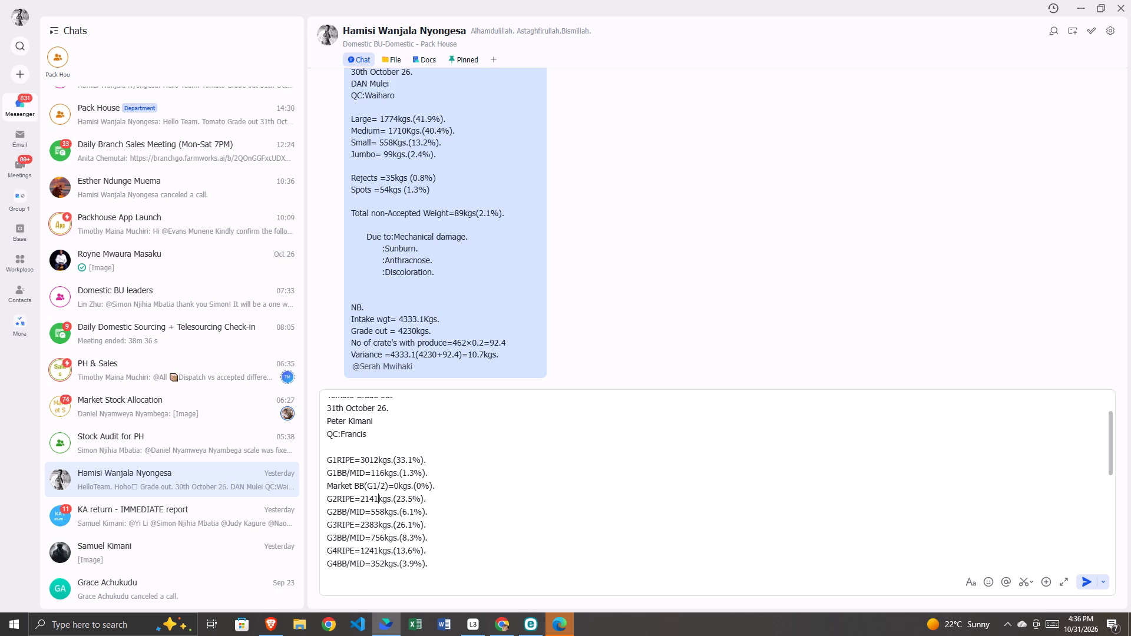
{"action": "key", "text": "BackSpace"}
{"action": "key", "text": "BackSpace"}
{"action": "key", "text": "BackSpace"}
{"action": "key", "text": "BackSpace"}
{"action": "type", "text": "29"}
{"action": "type", "text": "37"}
{"action": "left_click", "coordinate": [411, 497]}
{"action": "key", "text": "BackSpace"}
{"action": "key", "text": "BackSpace"}
{"action": "key", "text": "BackSpace"}
{"action": "key", "text": "BackSpace"}
{"action": "type", "text": "32.2"}
Set the G2BB/MID line in the draft grade out message to 156kgs and 1.7%.
{"action": "left_click", "coordinate": [383, 512]}
{"action": "key", "text": "BackSpace"}
{"action": "key", "text": "BackSpace"}
{"action": "key", "text": "BackSpace"}
{"action": "type", "text": "156"}
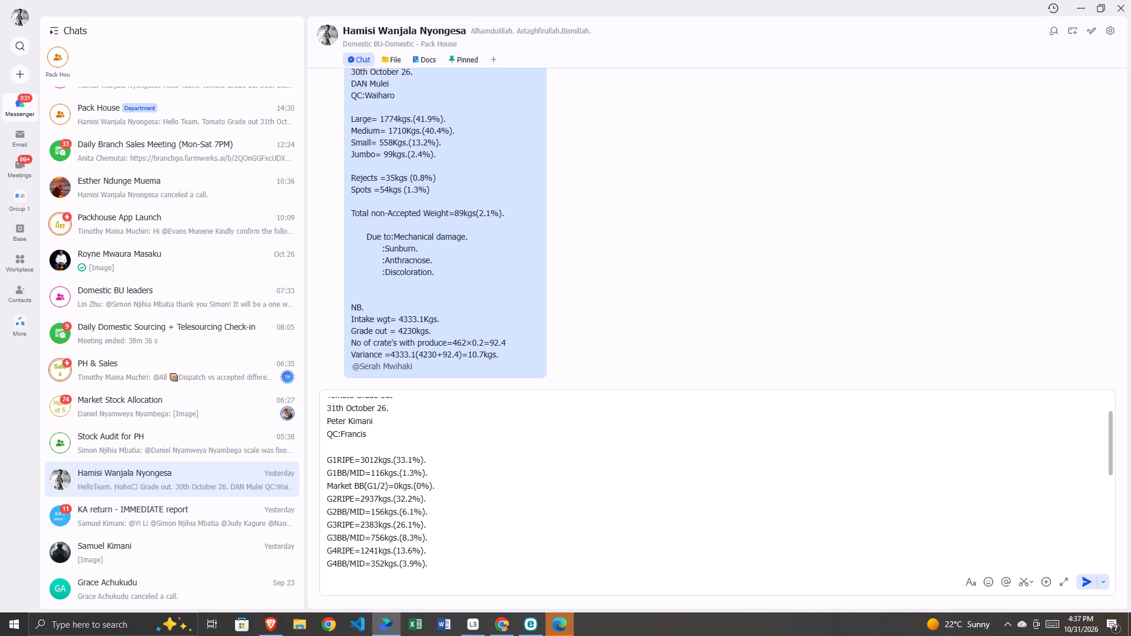
{"action": "left_click", "coordinate": [414, 511]}
{"action": "key", "text": "BackSpace"}
{"action": "key", "text": "BackSpace"}
{"action": "key", "text": "BackSpace"}
{"action": "type", "text": "1.7"}
Set the G3RIPE line in the draft grade out message to 1810kgs and 20%.
{"action": "left_click", "coordinate": [378, 524]}
{"action": "key", "text": "BackSpace"}
{"action": "key", "text": "BackSpace"}
{"action": "key", "text": "BackSpace"}
{"action": "key", "text": "BackSpace"}
{"action": "type", "text": "1810"}
{"action": "left_click", "coordinate": [412, 523]}
{"action": "key", "text": "BackSpace"}
{"action": "key", "text": "BackSpace"}
{"action": "key", "text": "BackSpace"}
{"action": "key", "text": "BackSpace"}
{"action": "type", "text": "20"}
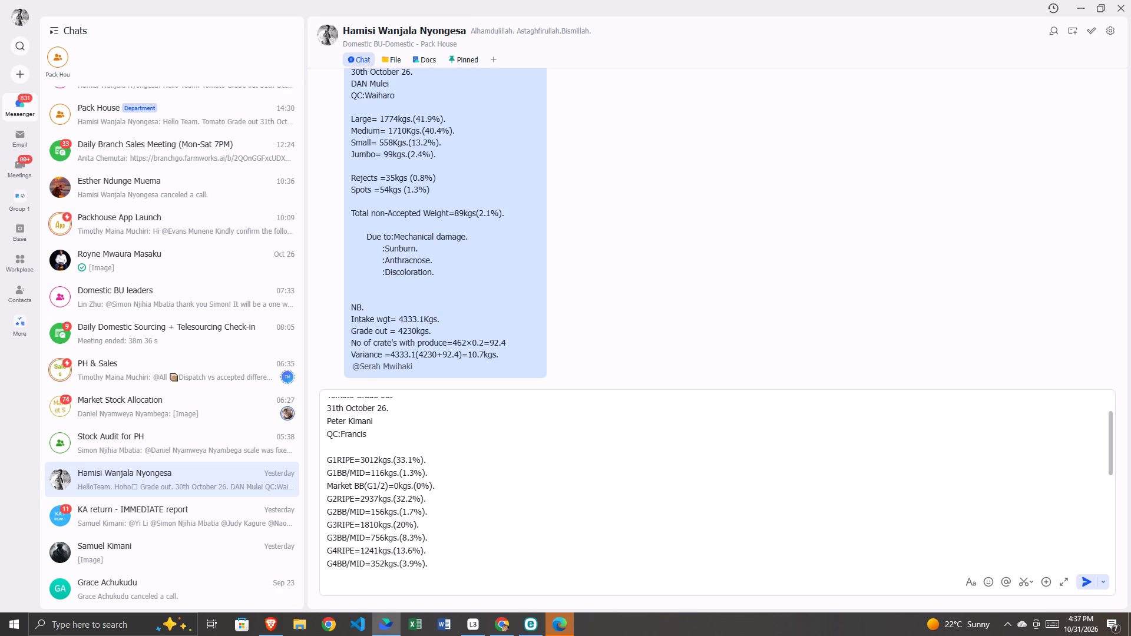
Set the G3BB/MID line in the draft grade out message to 122kgs and 1.4%.
{"action": "left_click", "coordinate": [383, 538]}
{"action": "key", "text": "BackSpace"}
{"action": "key", "text": "BackSpace"}
{"action": "key", "text": "BackSpace"}
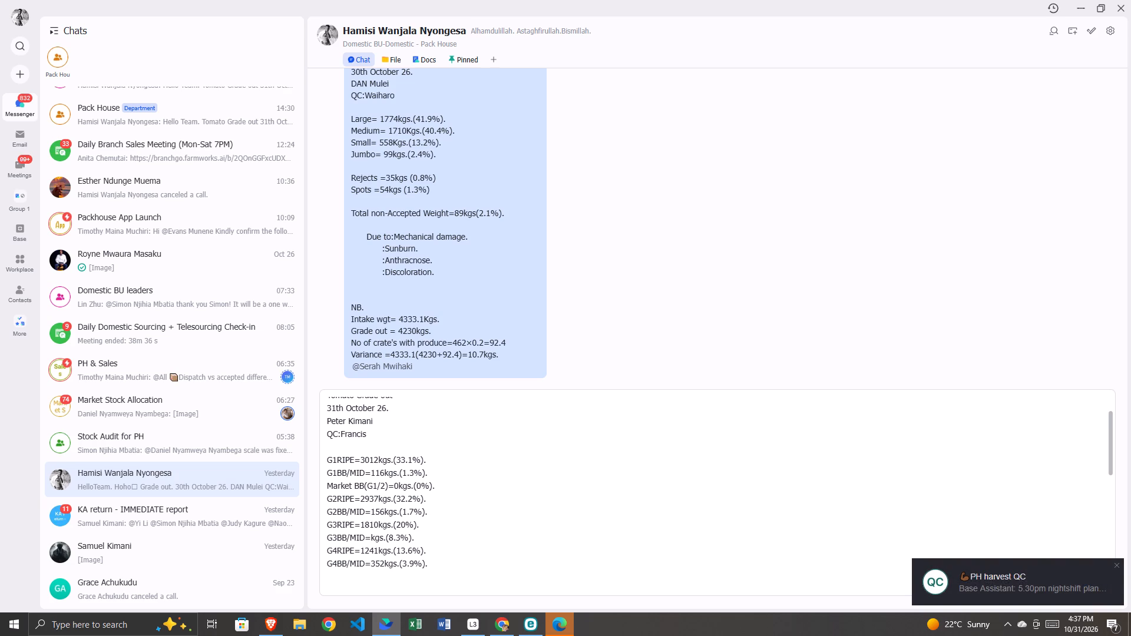
{"action": "type", "text": "122"}
{"action": "left_click", "coordinate": [414, 537]}
{"action": "key", "text": "BackSpace"}
{"action": "key", "text": "BackSpace"}
{"action": "key", "text": "BackSpace"}
{"action": "type", "text": "1.4"}
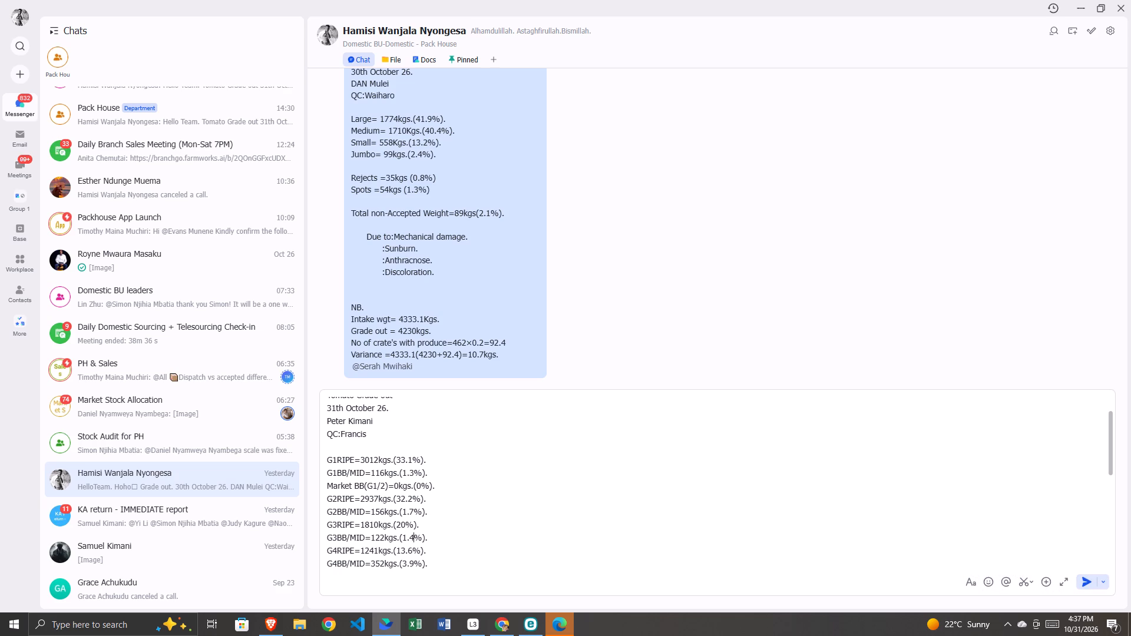
Set the G4RIPE line in the draft grade out message to 380kgs and 4.2%.
{"action": "left_click", "coordinate": [380, 550]}
{"action": "key", "text": "BackSpace"}
{"action": "key", "text": "BackSpace"}
{"action": "key", "text": "BackSpace"}
{"action": "key", "text": "BackSpace"}
{"action": "type", "text": "380"}
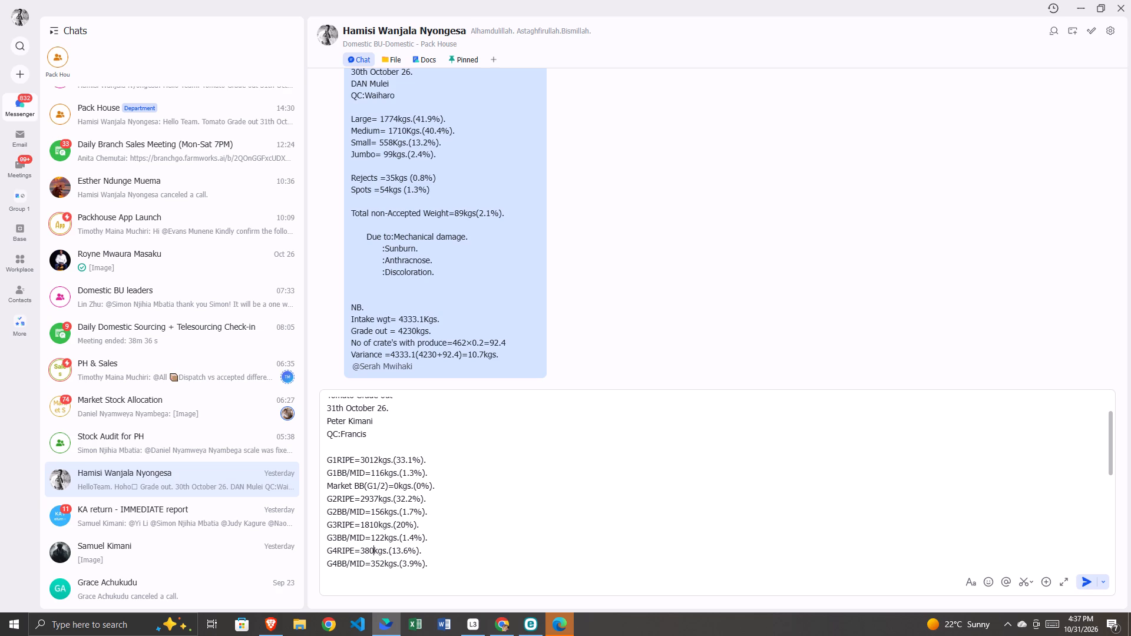
{"action": "left_click", "coordinate": [408, 548]}
{"action": "key", "text": "BackSpace"}
{"action": "key", "text": "BackSpace"}
{"action": "key", "text": "BackSpace"}
{"action": "key", "text": "BackSpace"}
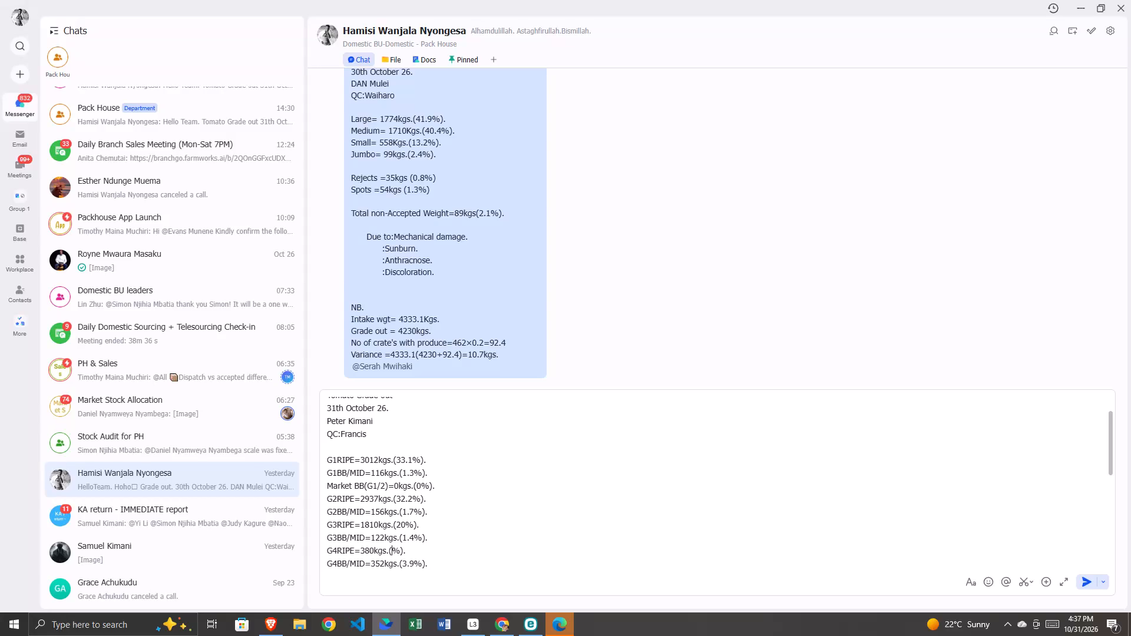
{"action": "type", "text": "4.2"}
Set the G4BB/MID line in the draft grade out message to 20kgs and 0.2%.
{"action": "left_click", "coordinate": [383, 564]}
{"action": "key", "text": "BackSpace"}
{"action": "key", "text": "BackSpace"}
{"action": "key", "text": "BackSpace"}
{"action": "key", "text": "2"}
{"action": "key", "text": "0"}
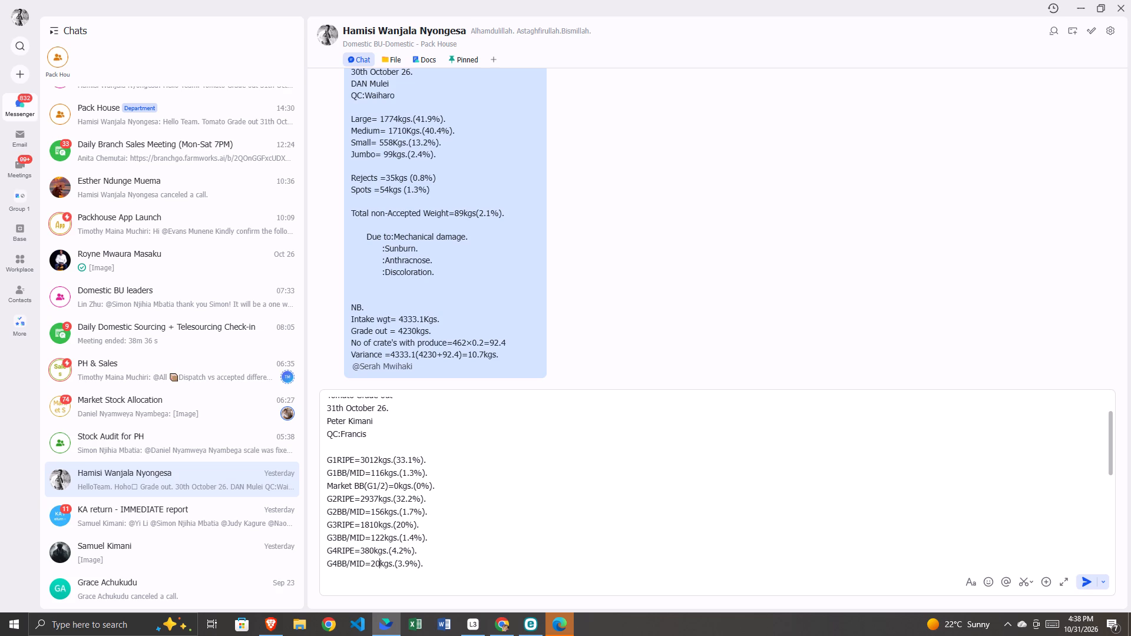
{"action": "left_click", "coordinate": [411, 562]}
{"action": "key", "text": "BackSpace"}
{"action": "key", "text": "BackSpace"}
{"action": "key", "text": "BackSpace"}
{"action": "type", "text": "0.2"}
Set the Reject line in the draft grade out message to 75 kgs and 0.8%.
{"action": "scroll", "coordinate": [454, 558], "scroll_direction": "down", "scroll_amount": 2}
{"action": "left_click", "coordinate": [364, 521]}
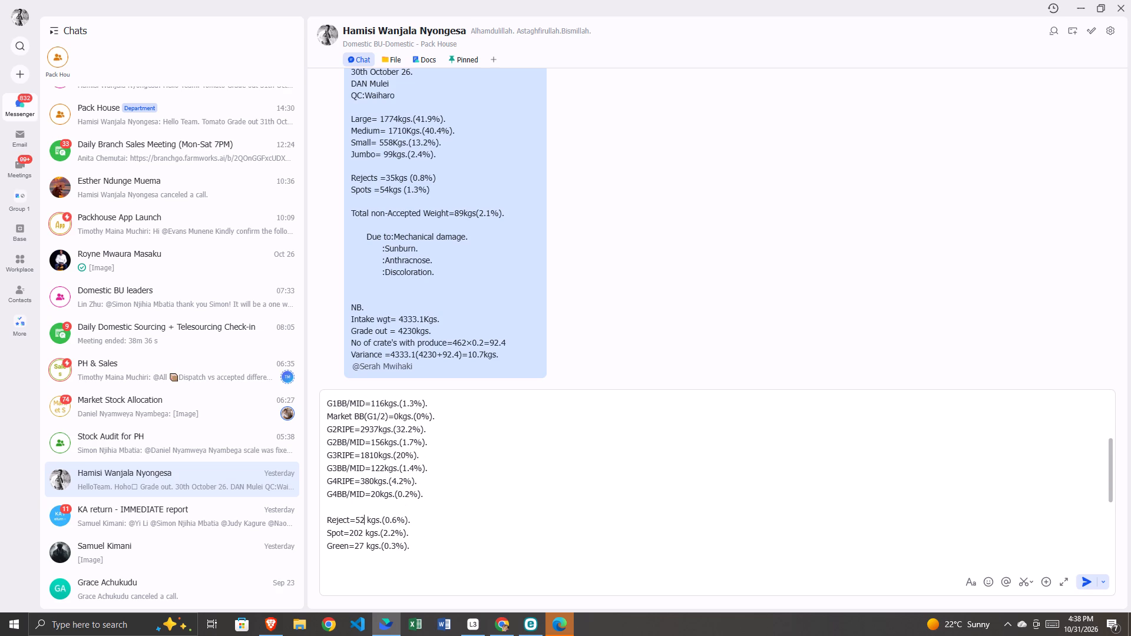
{"action": "key", "text": "BackSpace"}
{"action": "key", "text": "BackSpace"}
{"action": "type", "text": "75"}
{"action": "left_click", "coordinate": [393, 518]}
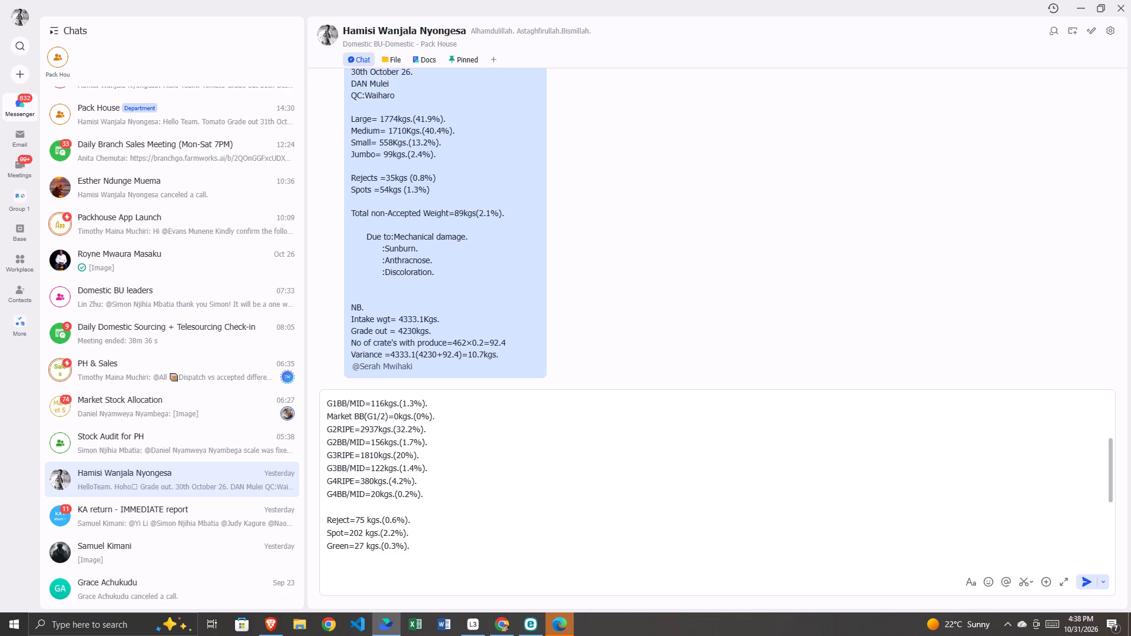
{"action": "left_click", "coordinate": [395, 520]}
{"action": "key", "text": "BackSpace"}
{"action": "key", "text": "8"}
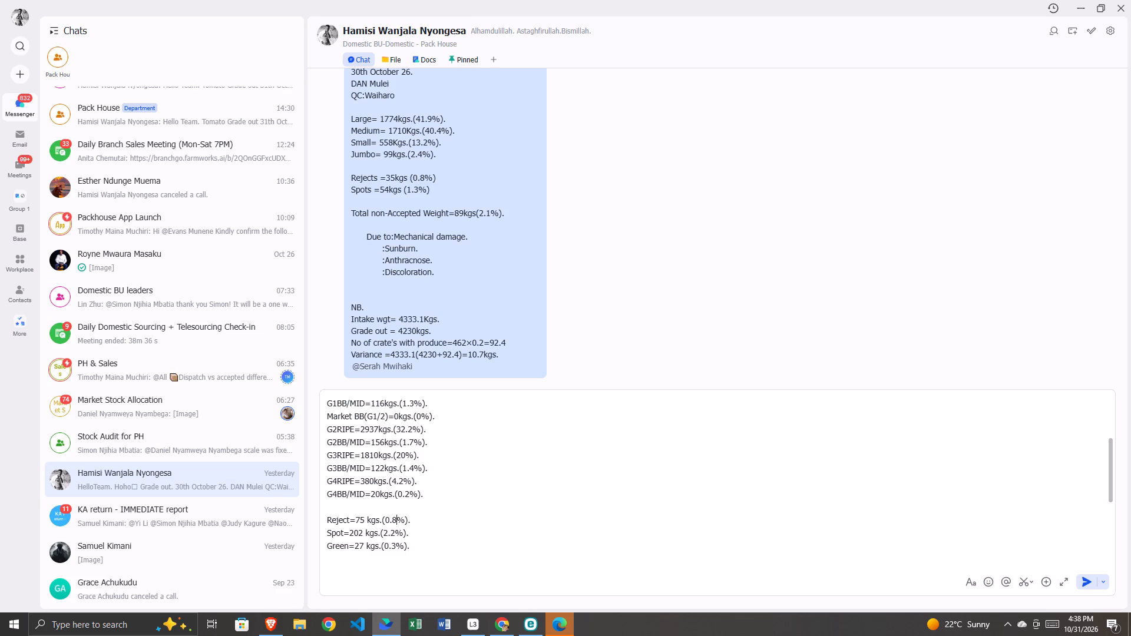
Set the Spot line in the draft grade out message to 464 kgs and 5.1%.
{"action": "left_click", "coordinate": [363, 534]}
{"action": "key", "text": "BackSpace"}
{"action": "key", "text": "BackSpace"}
{"action": "key", "text": "BackSpace"}
{"action": "type", "text": "464"}
{"action": "left_click", "coordinate": [395, 532]}
{"action": "key", "text": "BackSpace"}
{"action": "key", "text": "BackSpace"}
{"action": "key", "text": "BackSpace"}
{"action": "type", "text": "5.1"}
Set the Green line in the draft grade out message to 2 kgs and 0%.
{"action": "left_click", "coordinate": [362, 544]}
{"action": "key", "text": "BackSpace"}
{"action": "left_click", "coordinate": [391, 542]}
{"action": "key", "text": "BackSpace"}
{"action": "key", "text": "BackSpace"}
Set the Total non-Accepted Weight line in the draft message to 541 kgs and 5.9%.
{"action": "scroll", "coordinate": [412, 553], "scroll_direction": "down", "scroll_amount": 2}
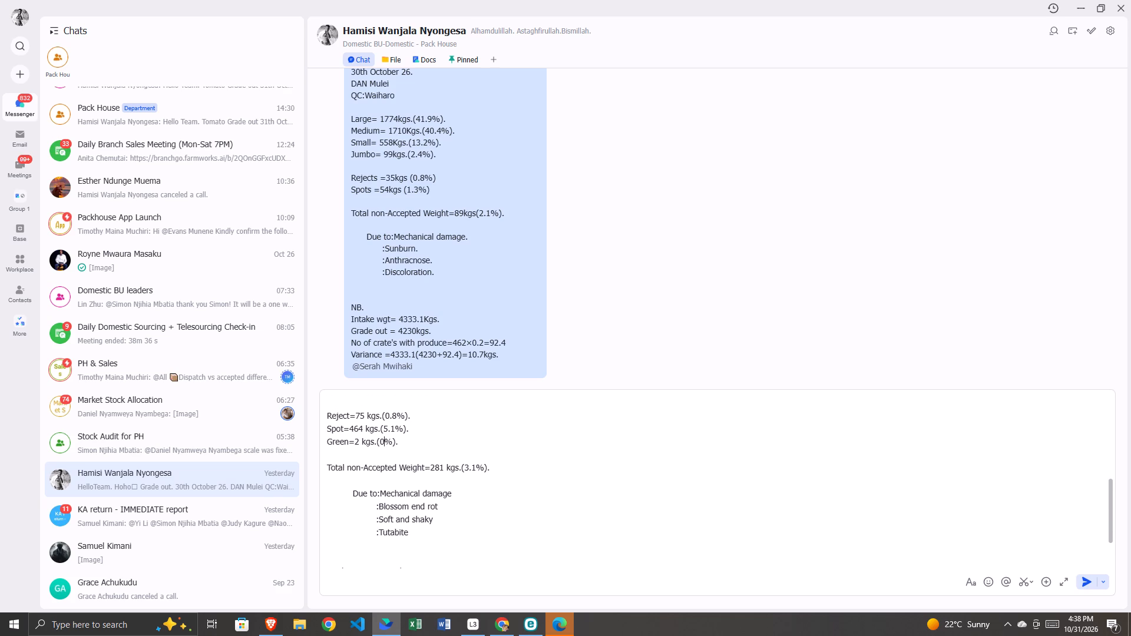
{"action": "left_click", "coordinate": [441, 465]}
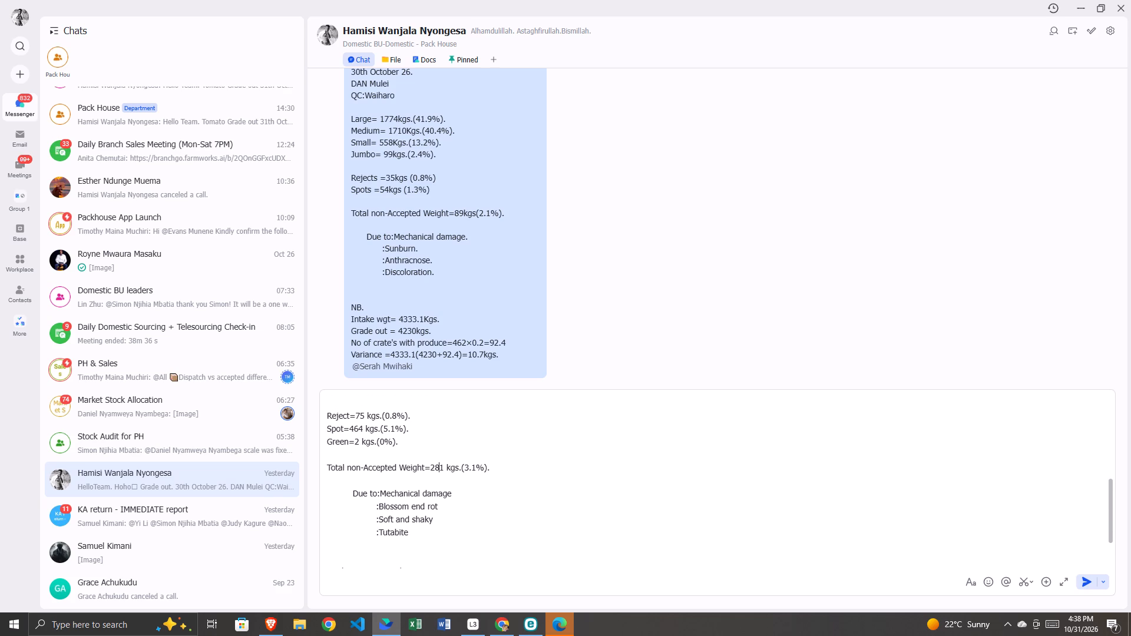
{"action": "left_click", "coordinate": [442, 469]}
{"action": "key", "text": "BackSpace"}
{"action": "key", "text": "BackSpace"}
{"action": "key", "text": "BackSpace"}
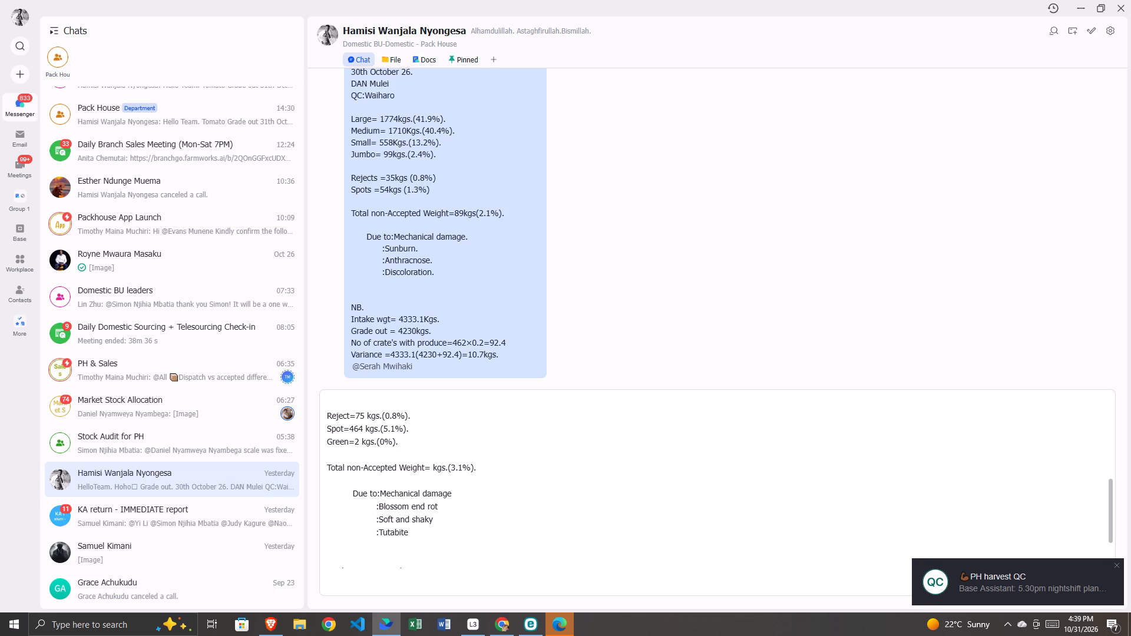
{"action": "type", "text": "541"}
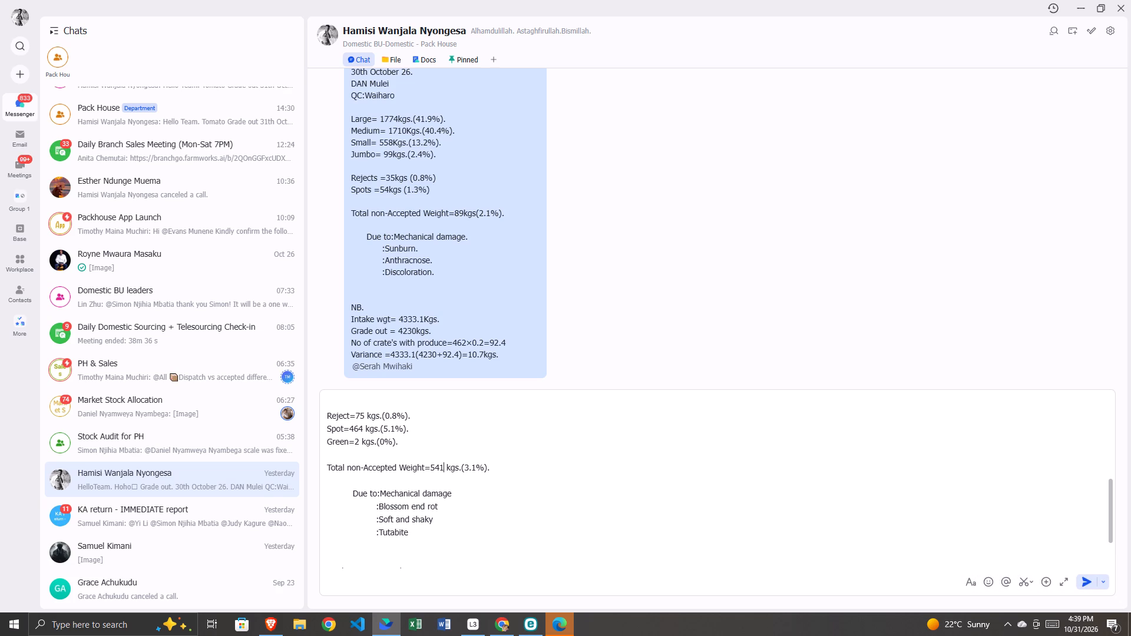
{"action": "left_click", "coordinate": [478, 461]}
{"action": "key", "text": "BackSpace"}
{"action": "key", "text": "BackSpace"}
{"action": "key", "text": "BackSpace"}
{"action": "type", "text": "5.9"}
Set the intake weight in the draft grade out message to 9227.3 kgs.
{"action": "scroll", "coordinate": [461, 552], "scroll_direction": "down", "scroll_amount": 3}
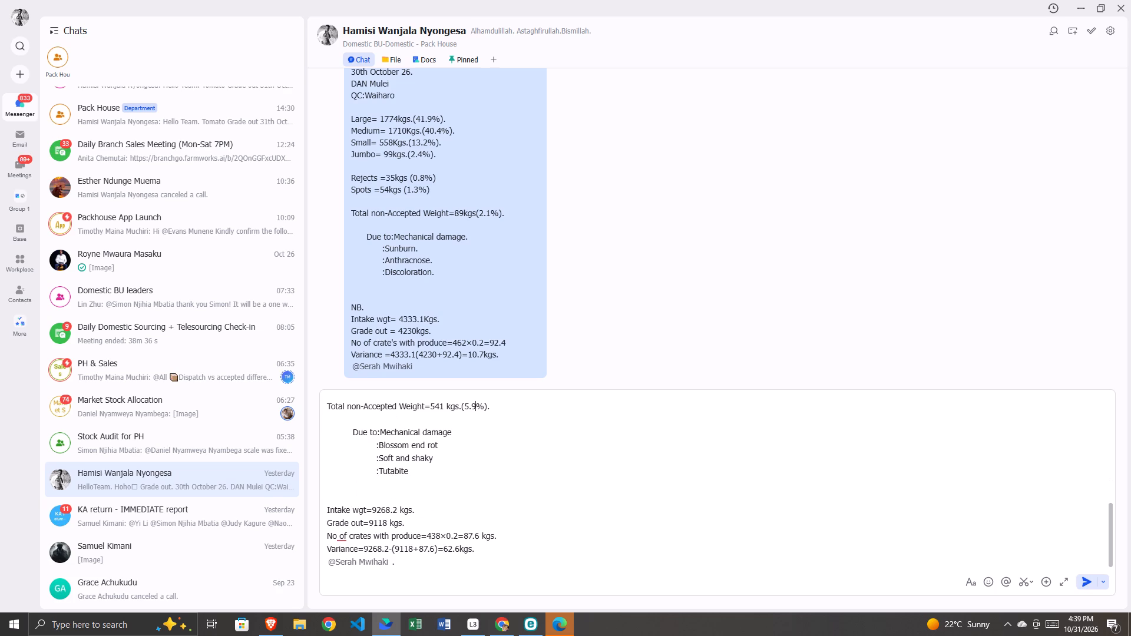
{"action": "left_click", "coordinate": [398, 511]}
{"action": "key", "text": "BackSpace"}
{"action": "key", "text": "BackSpace"}
{"action": "key", "text": "BackSpace"}
{"action": "key", "text": "BackSpace"}
{"action": "type", "text": "27.3"}
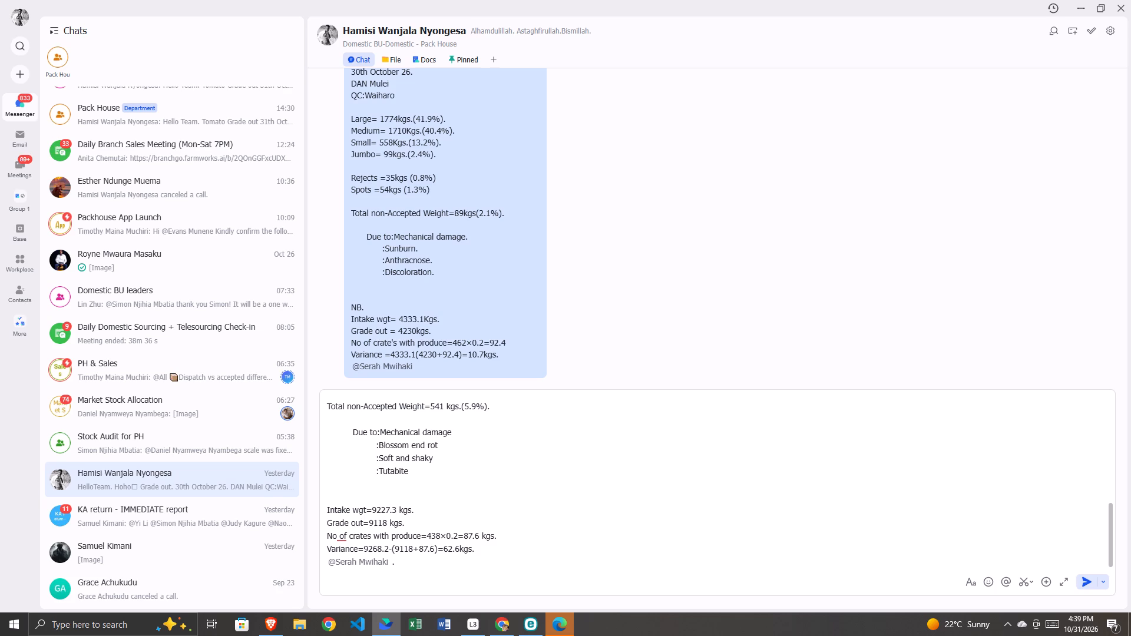
Set the Grade out weight in the draft message's closing summary to 9094 kgs.
{"action": "left_click", "coordinate": [388, 521]}
{"action": "key", "text": "BackSpace"}
{"action": "key", "text": "BackSpace"}
{"action": "key", "text": "BackSpace"}
{"action": "type", "text": "094"}
Remove the last digit of the crate count in the draft's crates with produce line.
{"action": "left_click", "coordinate": [439, 534]}
{"action": "key", "text": "BackSpace"}
{"action": "key", "text": "BackSpace"}
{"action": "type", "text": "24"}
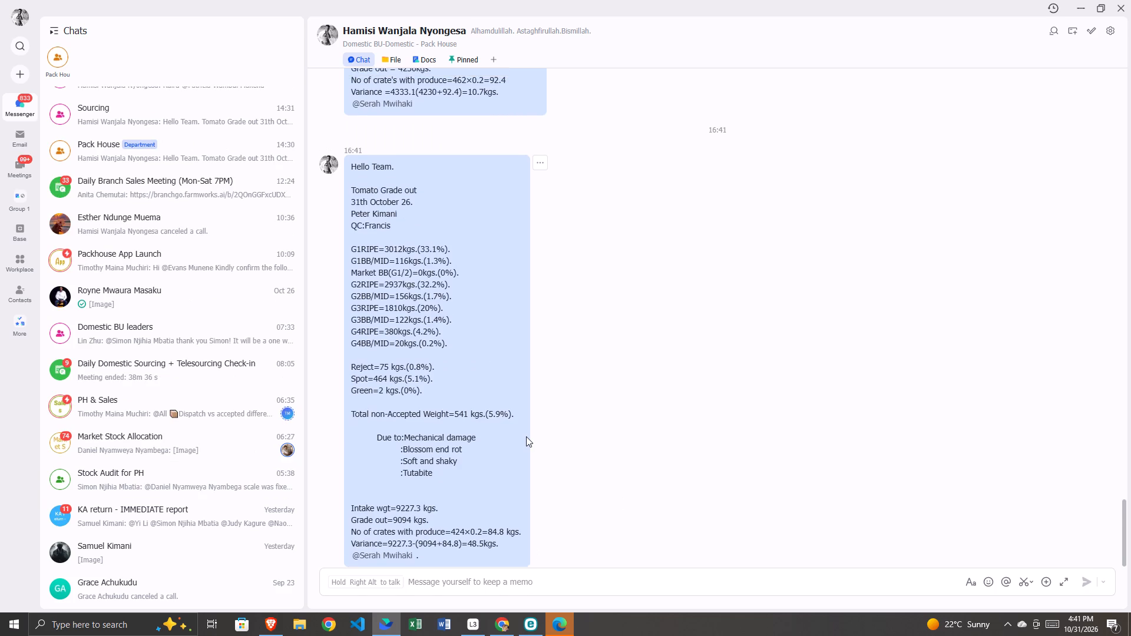
Review the sent tomato grade out message against the earlier one, from its heading down to the variance line.
{"action": "scroll", "coordinate": [526, 436], "scroll_direction": "right", "scroll_amount": 1}
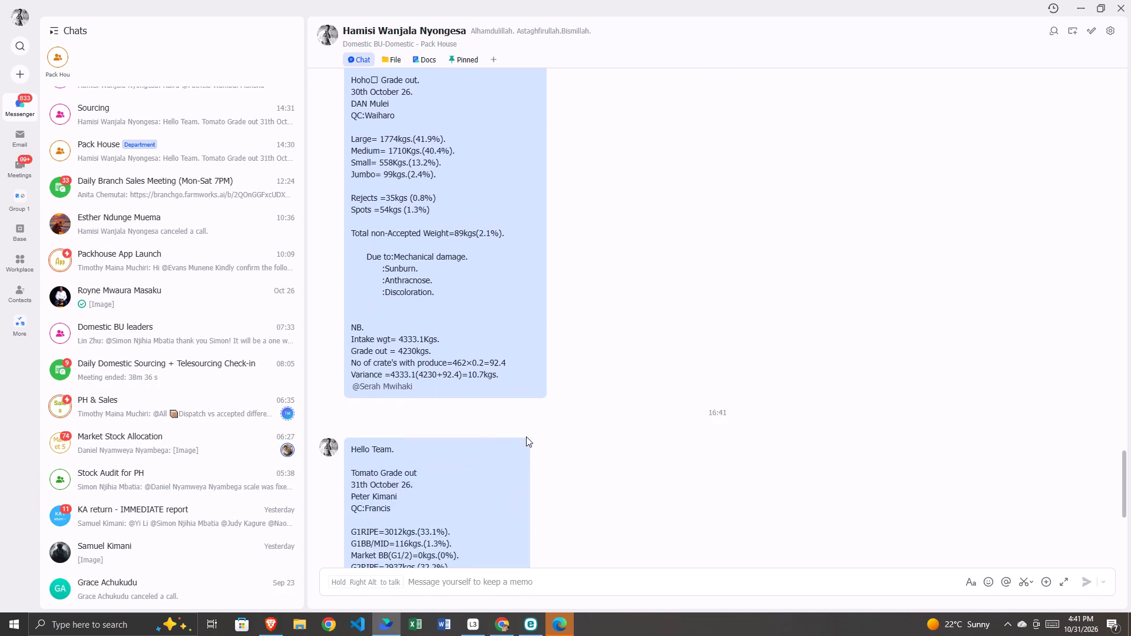
{"action": "scroll", "coordinate": [526, 436], "scroll_direction": "up", "scroll_amount": 2}
{"action": "scroll", "coordinate": [526, 436], "scroll_direction": "down", "scroll_amount": 1}
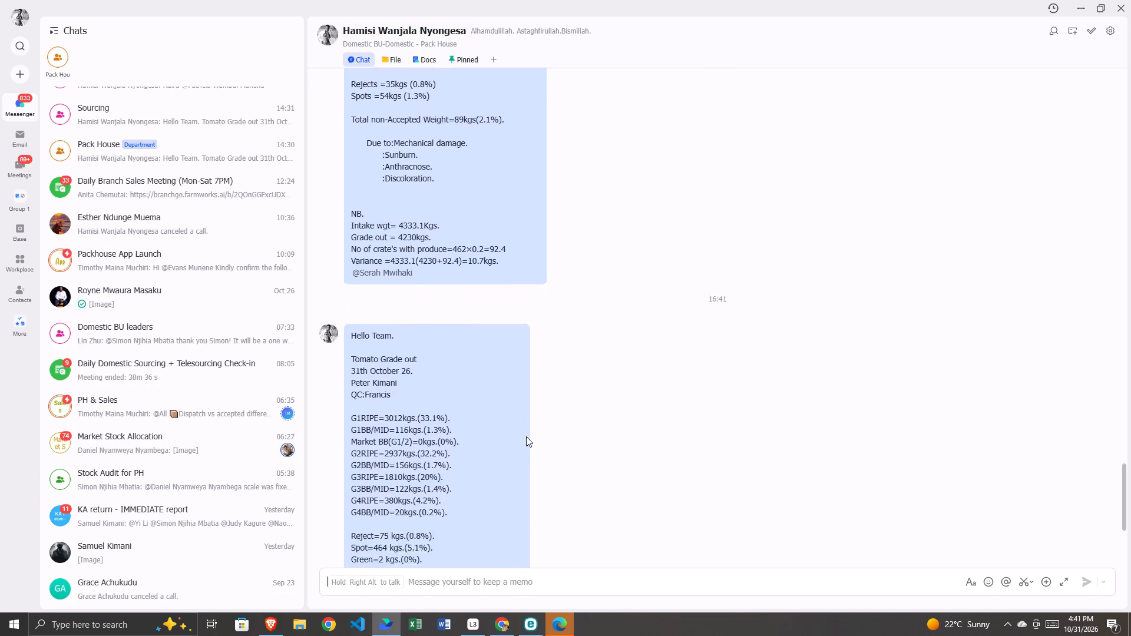
{"action": "scroll", "coordinate": [526, 436], "scroll_direction": "right", "scroll_amount": 1}
{"action": "scroll", "coordinate": [526, 436], "scroll_direction": "down", "scroll_amount": 2}
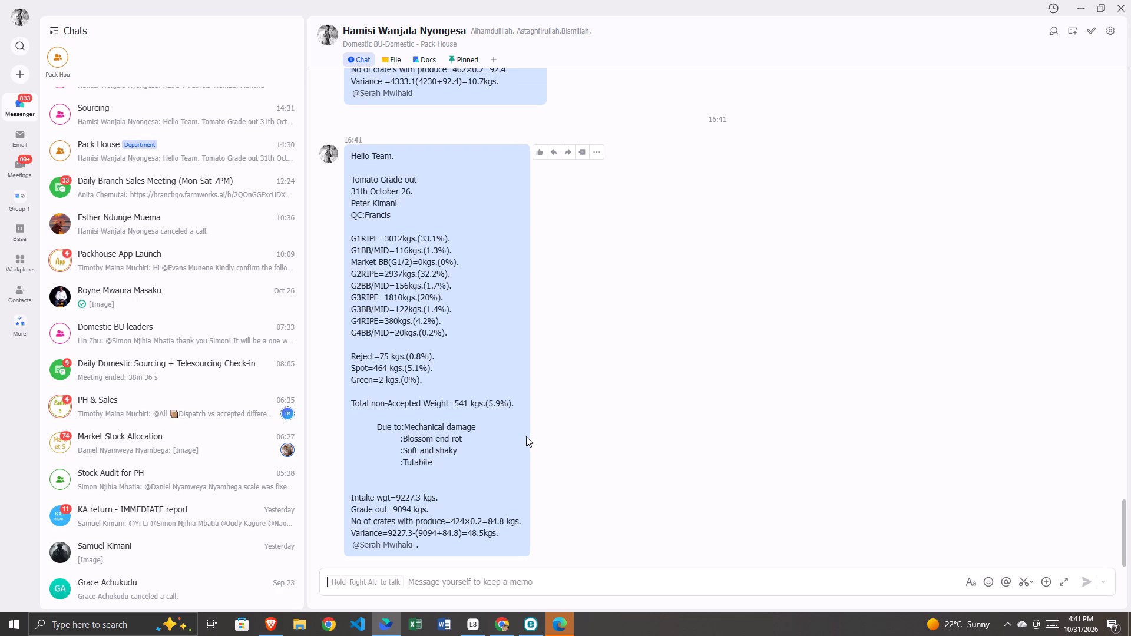
{"action": "scroll", "coordinate": [526, 436], "scroll_direction": "right", "scroll_amount": 1}
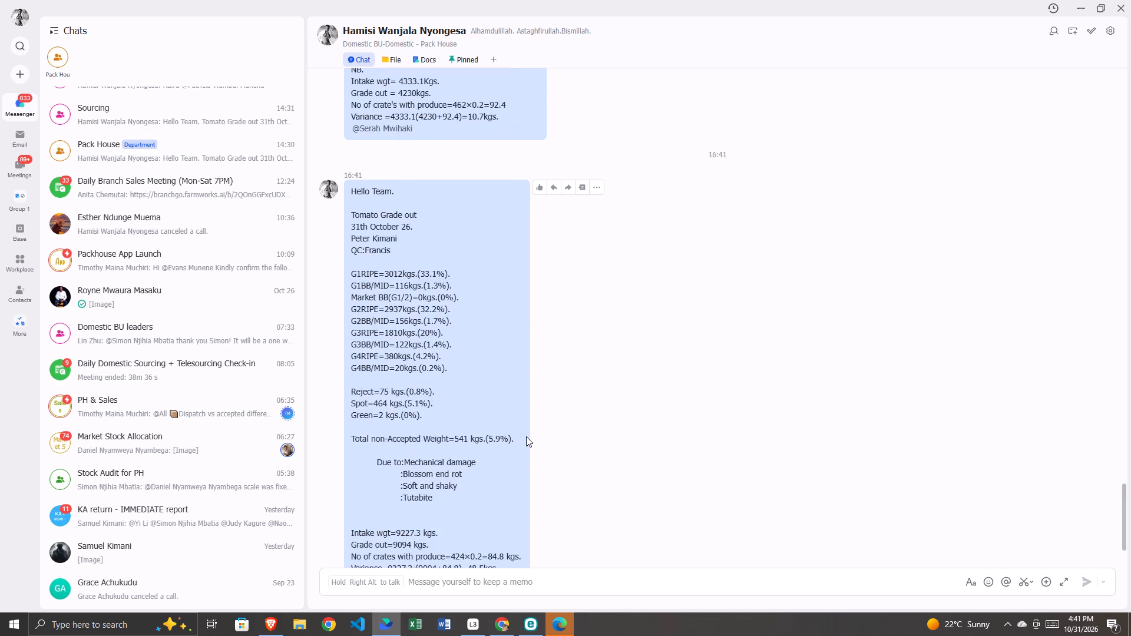
{"action": "scroll", "coordinate": [526, 436], "scroll_direction": "up", "scroll_amount": 1}
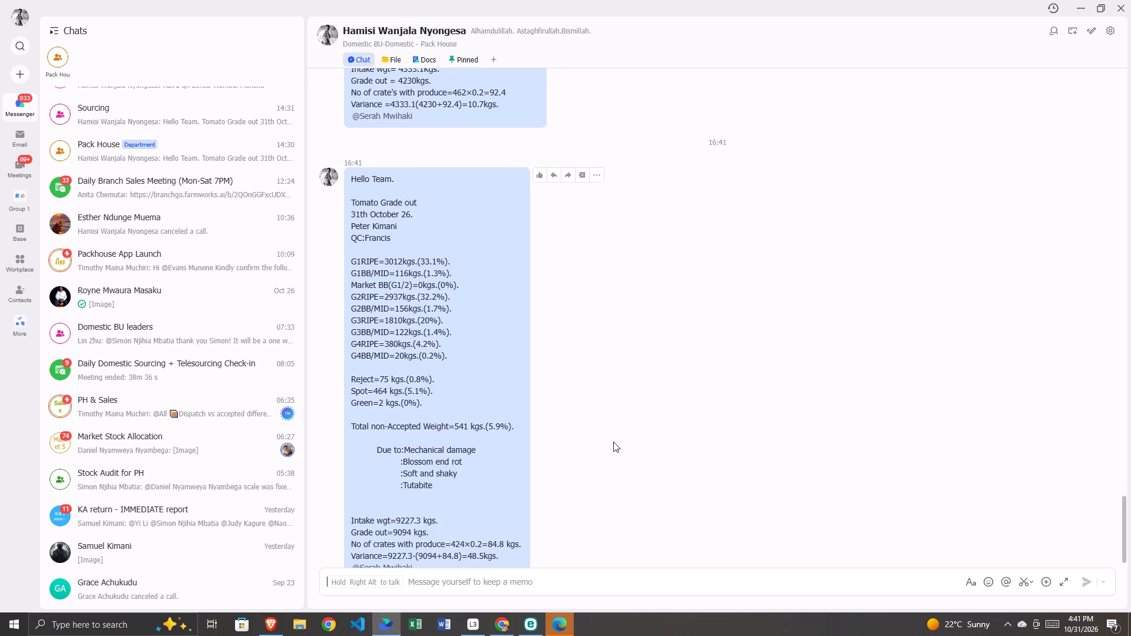
{"action": "scroll", "coordinate": [649, 428], "scroll_direction": "down", "scroll_amount": 5}
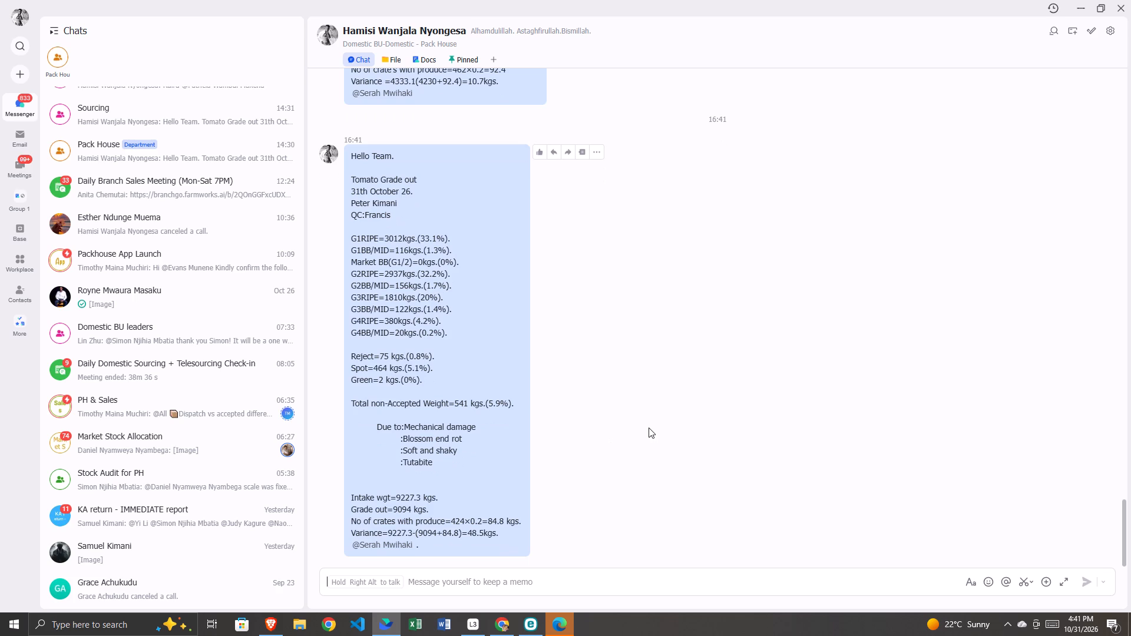